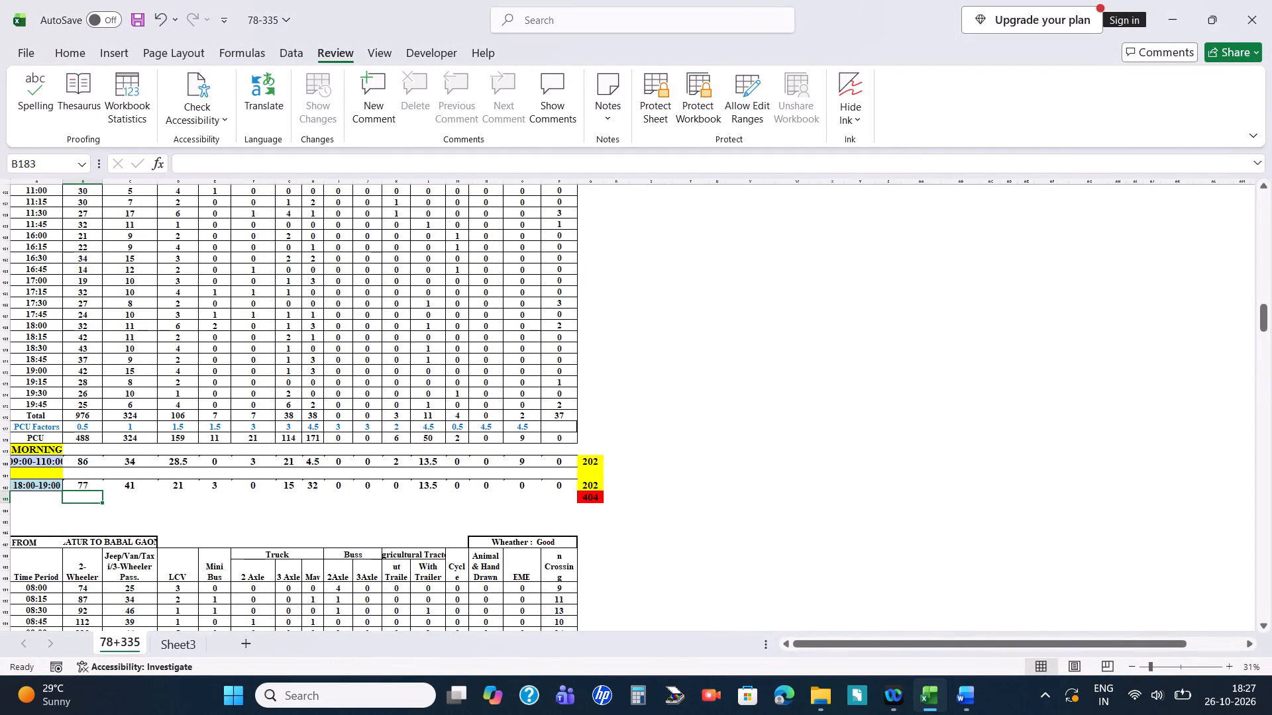
Show the morning peak-hour total of the LATUR TO NANDED table as a whole number, without decimals.
scroll(525, 626, down, 1)
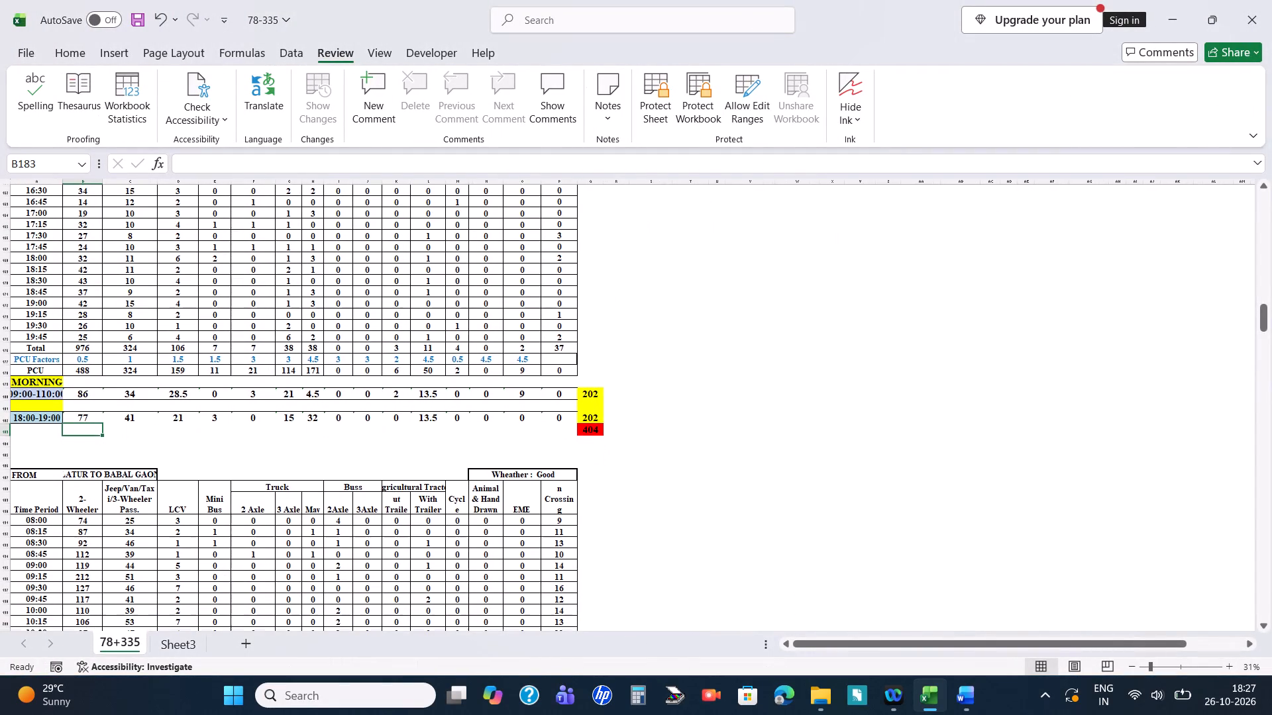
scroll(525, 626, down, 1)
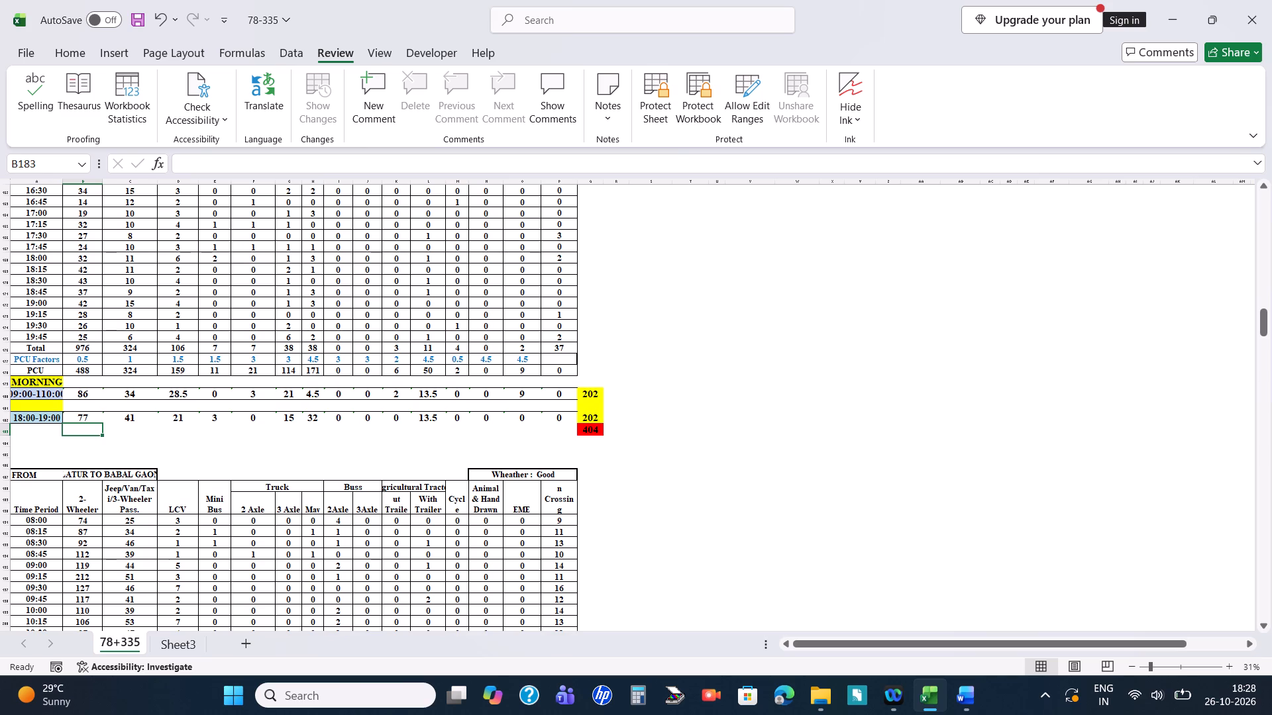
scroll(525, 626, down, 2)
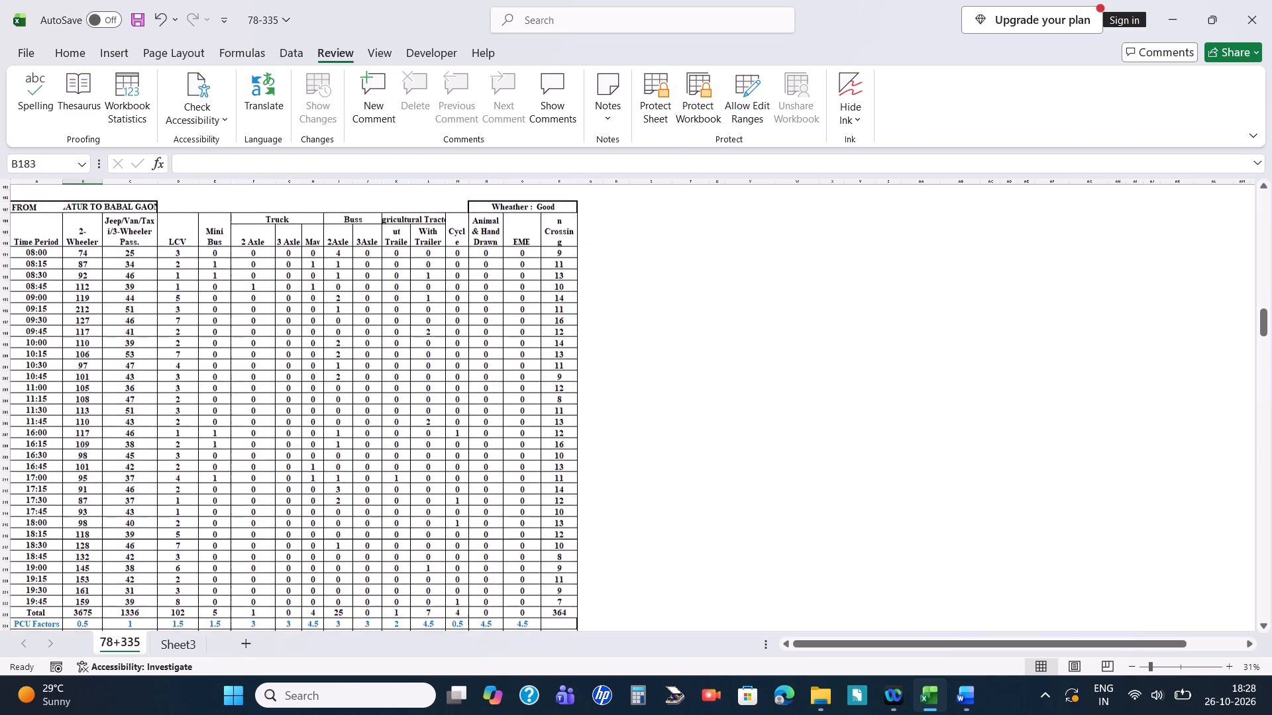
scroll(525, 626, down, 3)
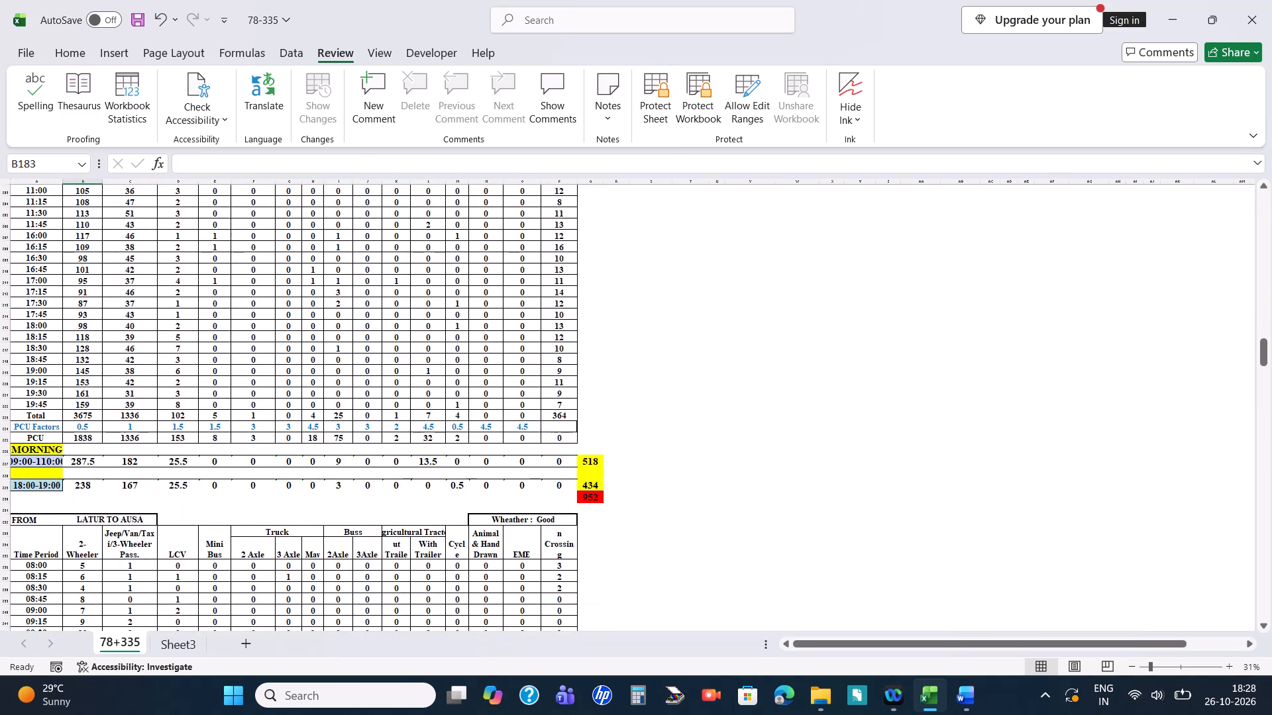
scroll(525, 626, down, 1)
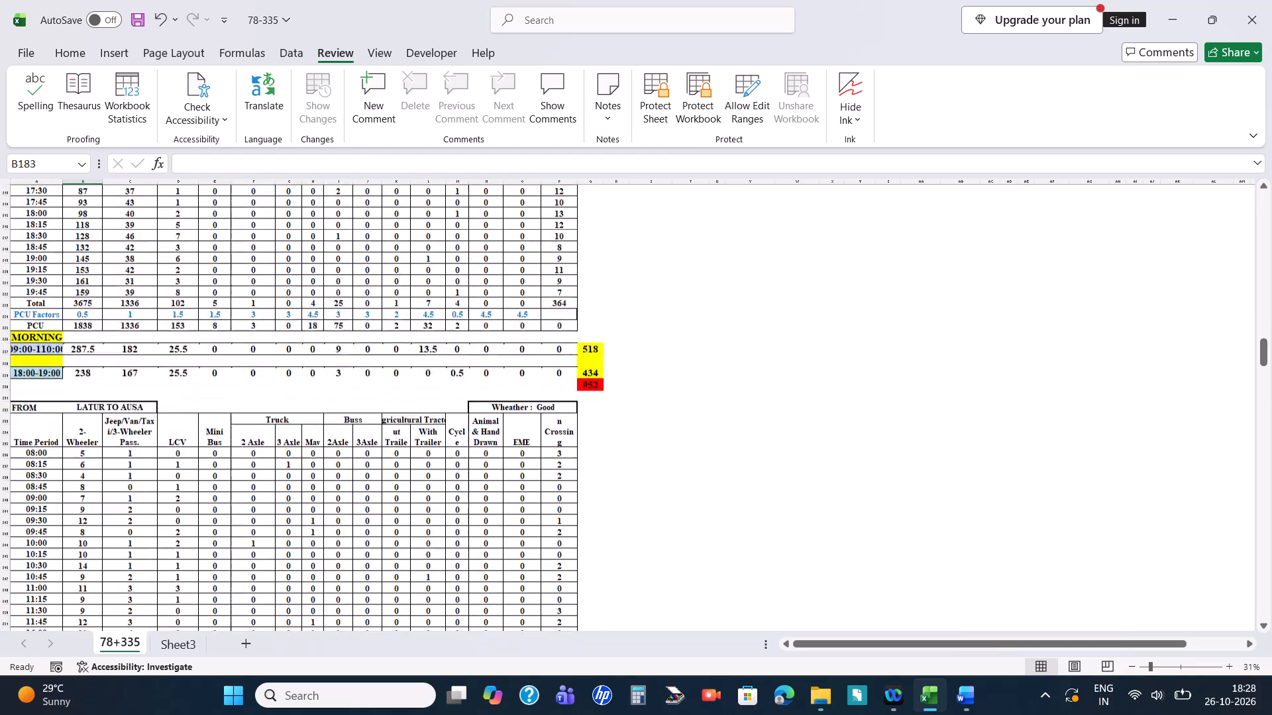
scroll(525, 626, down, 1)
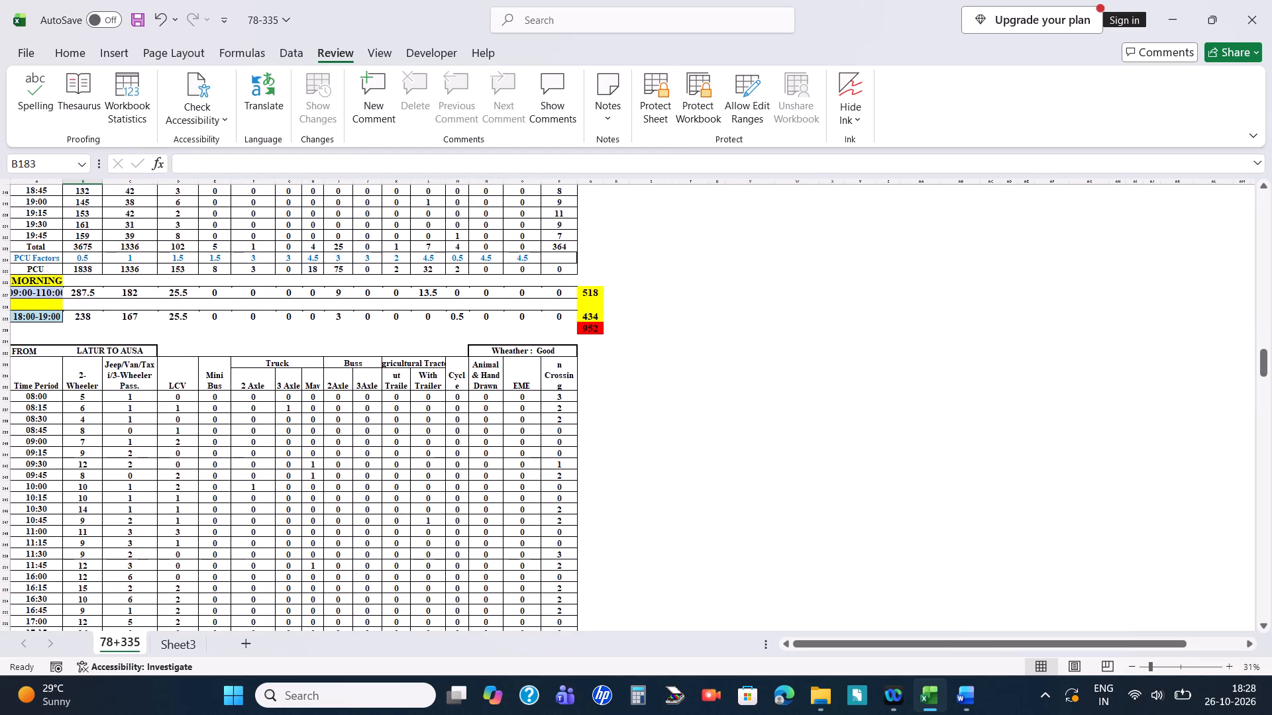
scroll(525, 626, down, 5)
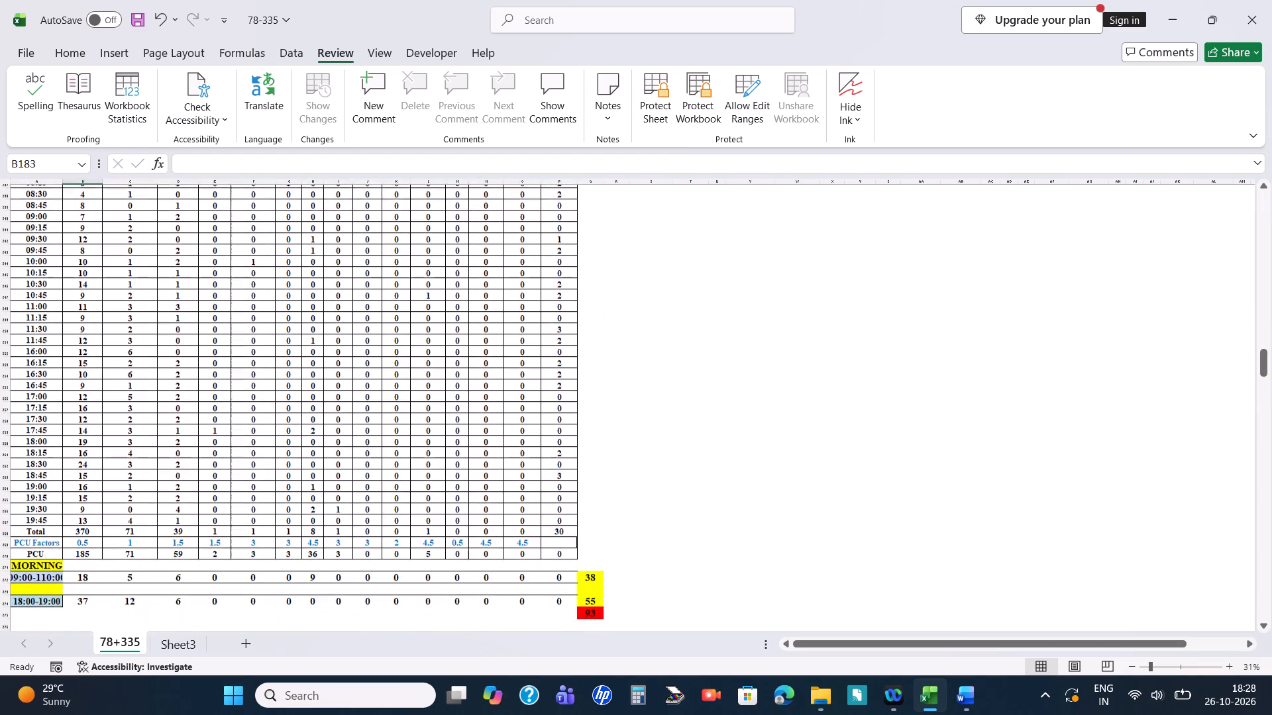
scroll(525, 626, down, 1)
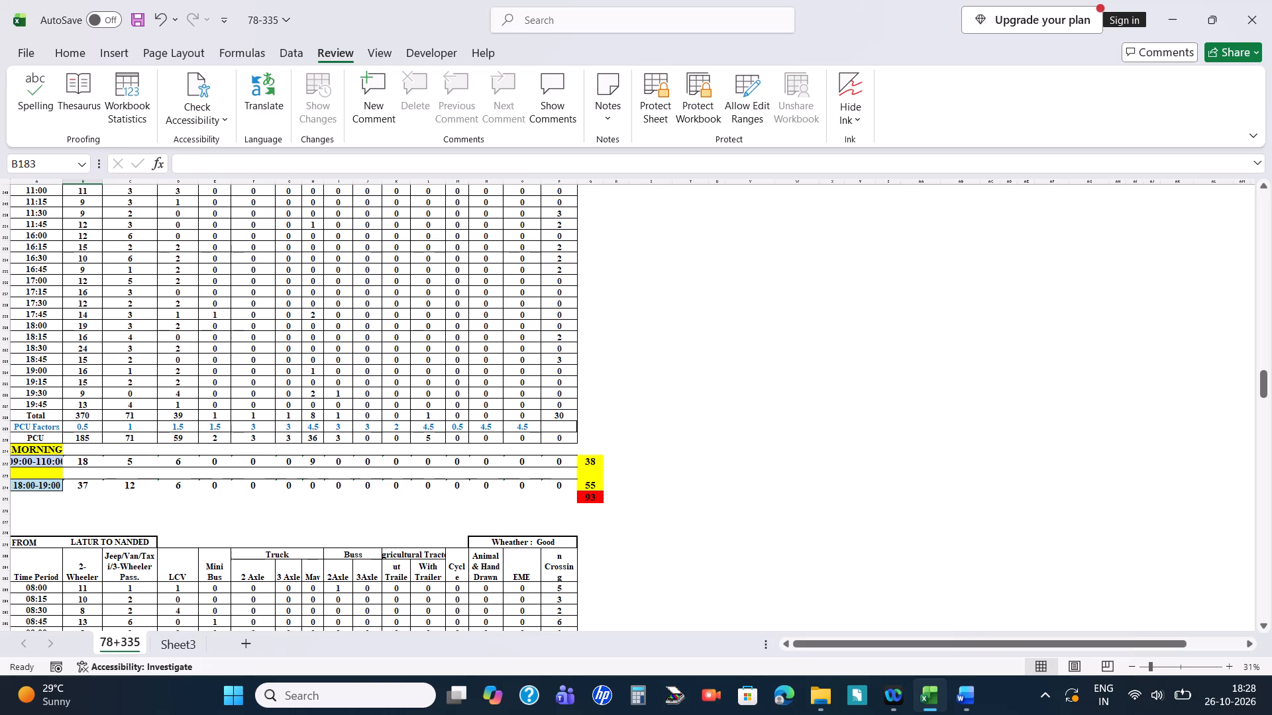
scroll(525, 626, down, 3)
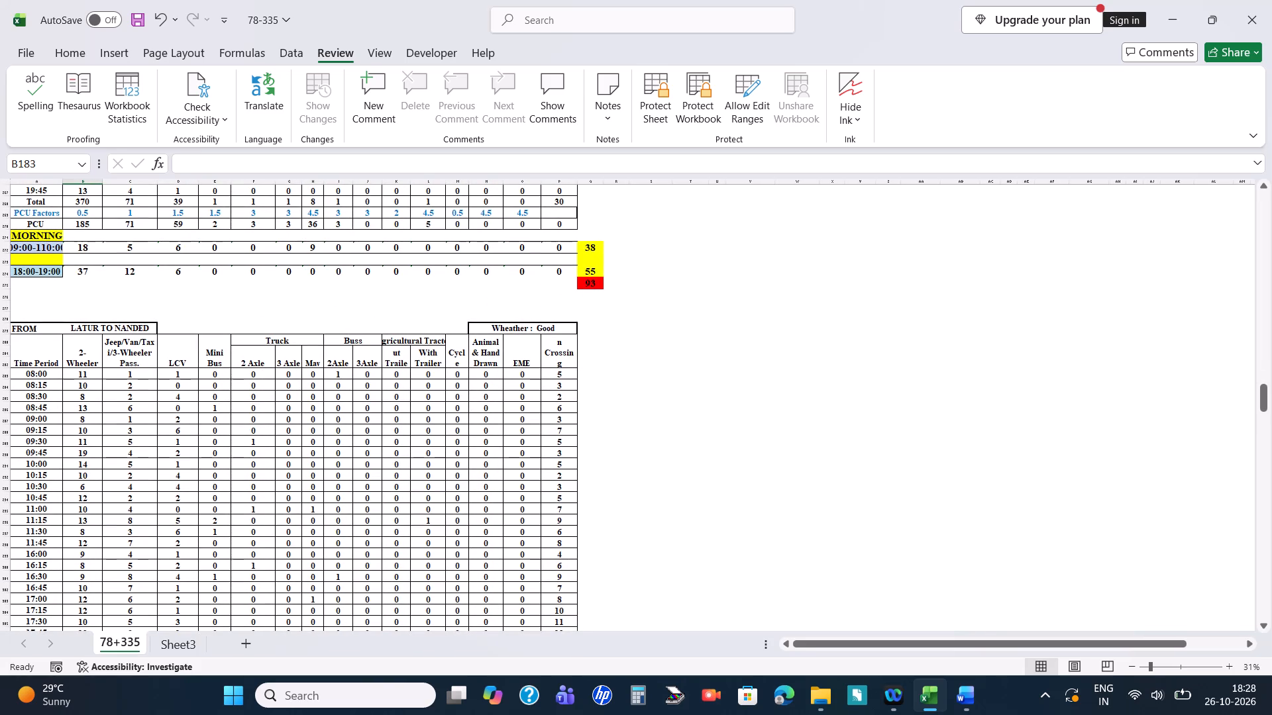
scroll(525, 626, down, 1)
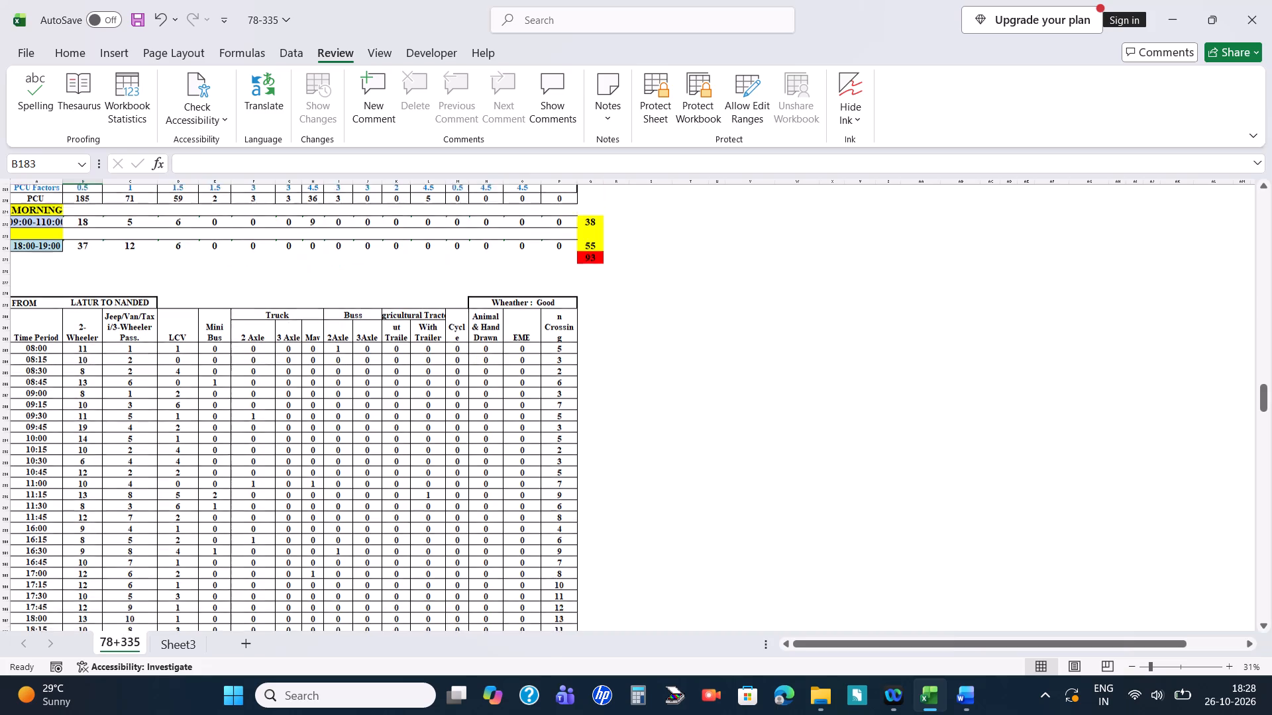
scroll(525, 626, down, 2)
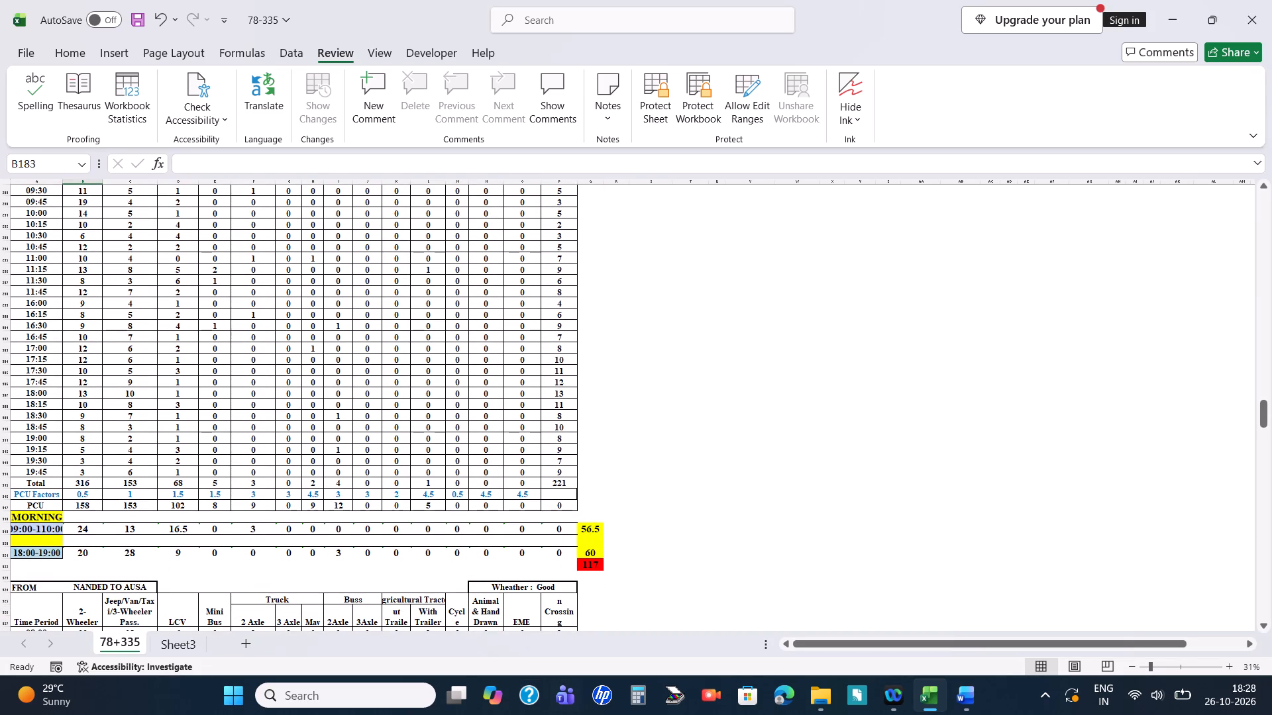
click(588, 531)
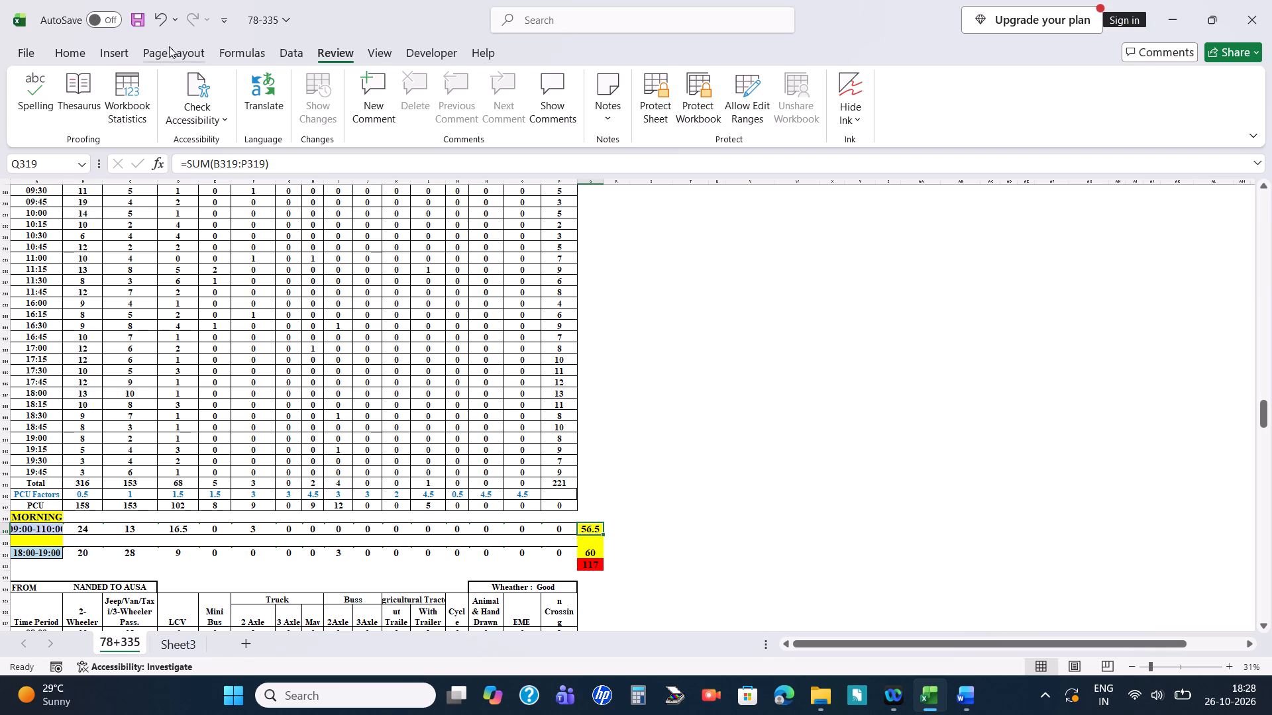
click(129, 56)
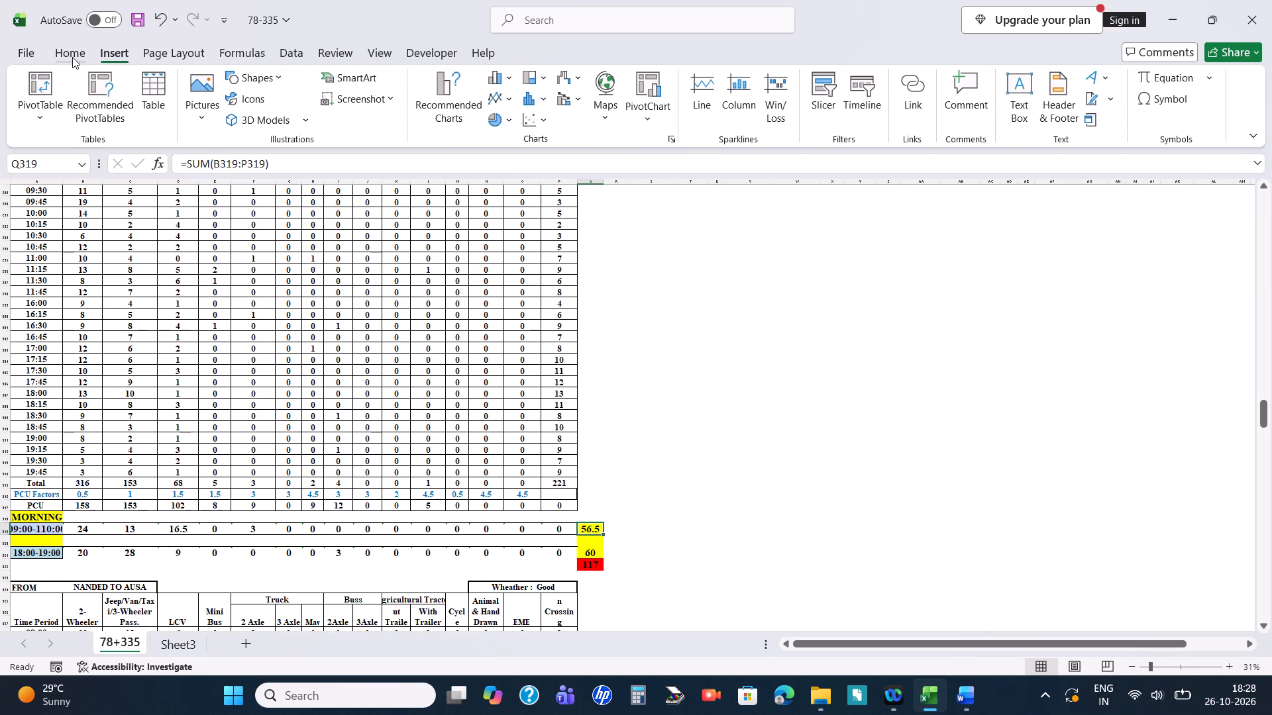
click(70, 57)
click(699, 114)
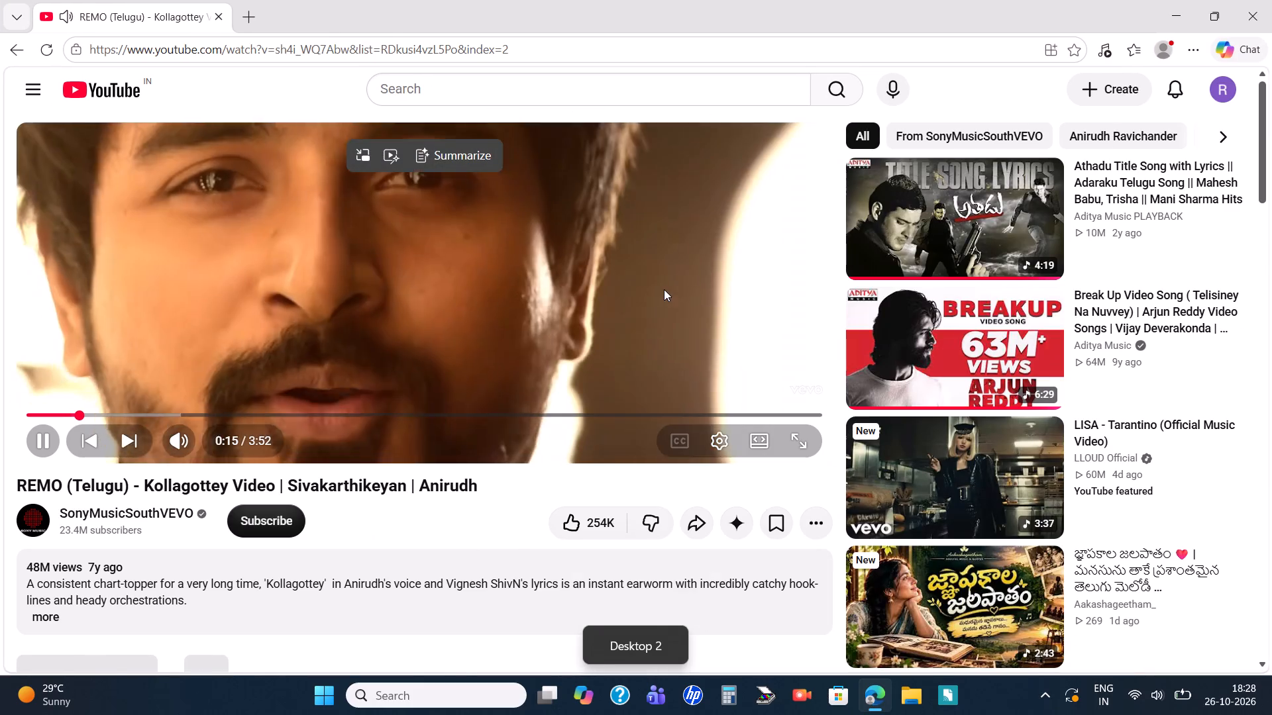
Switch to YouTube in Edge and play the Arjun Reddy Break Up Video Song.
click(953, 351)
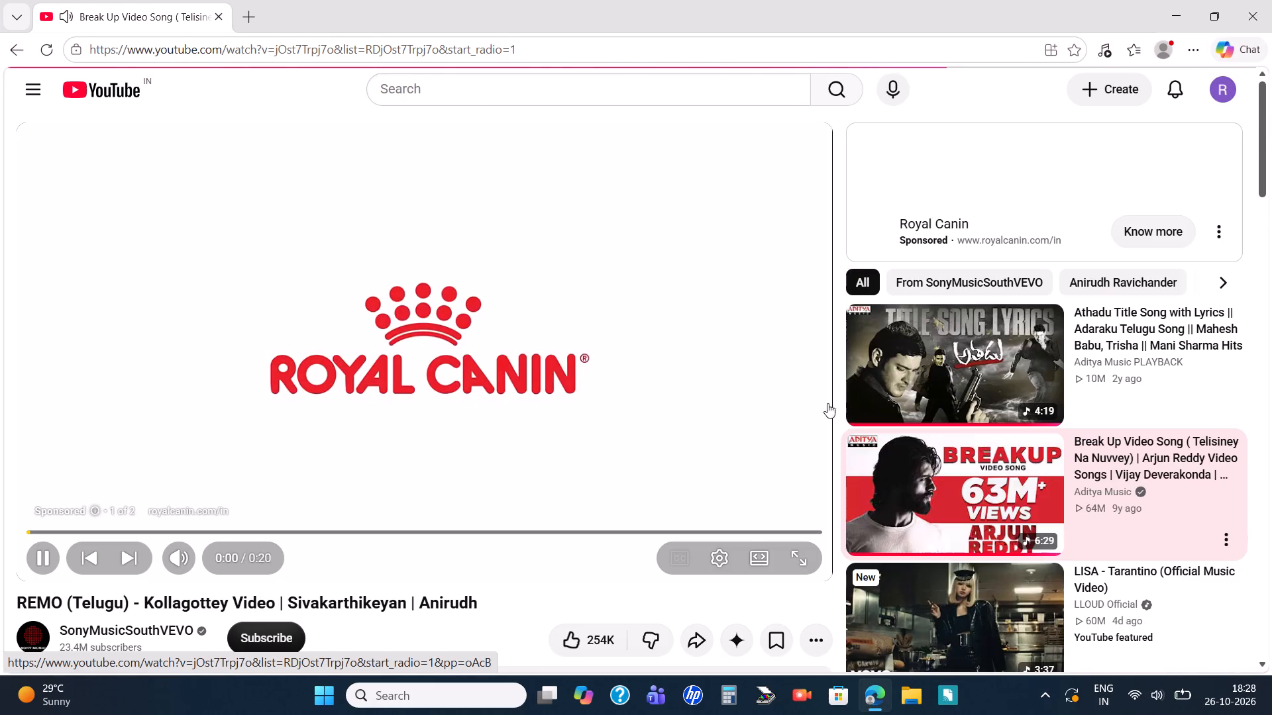
click(941, 399)
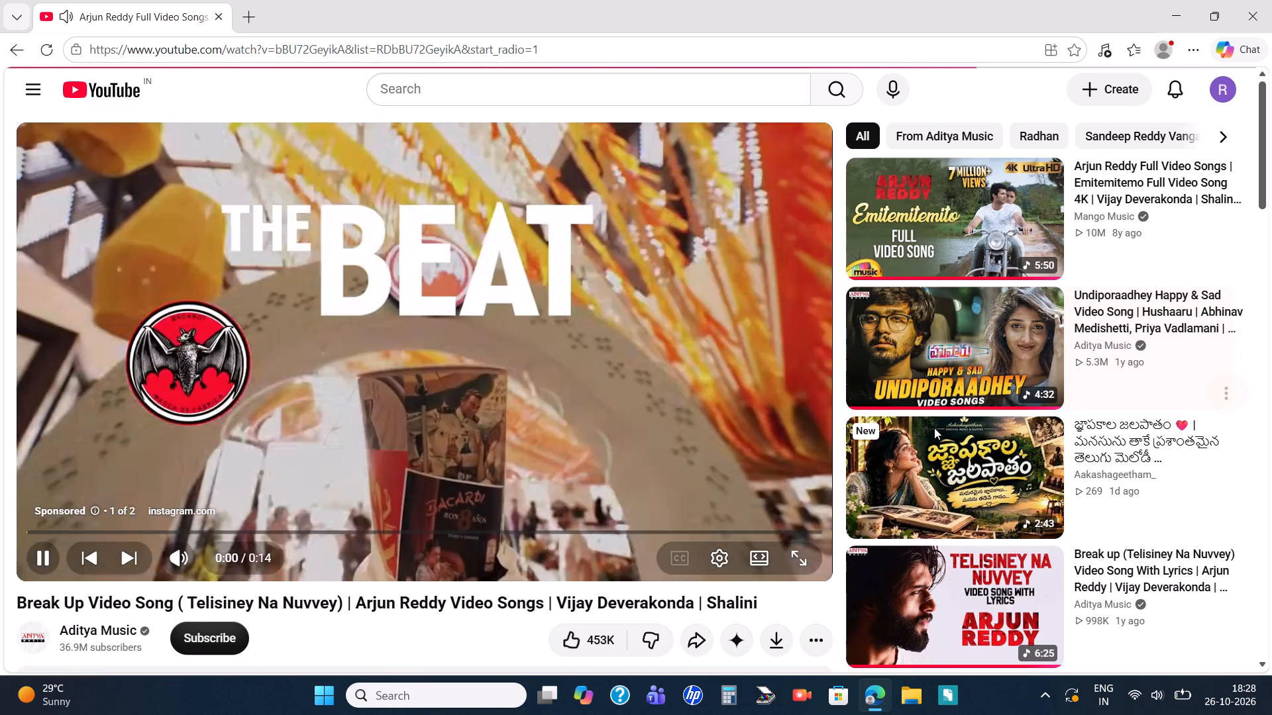
click(937, 214)
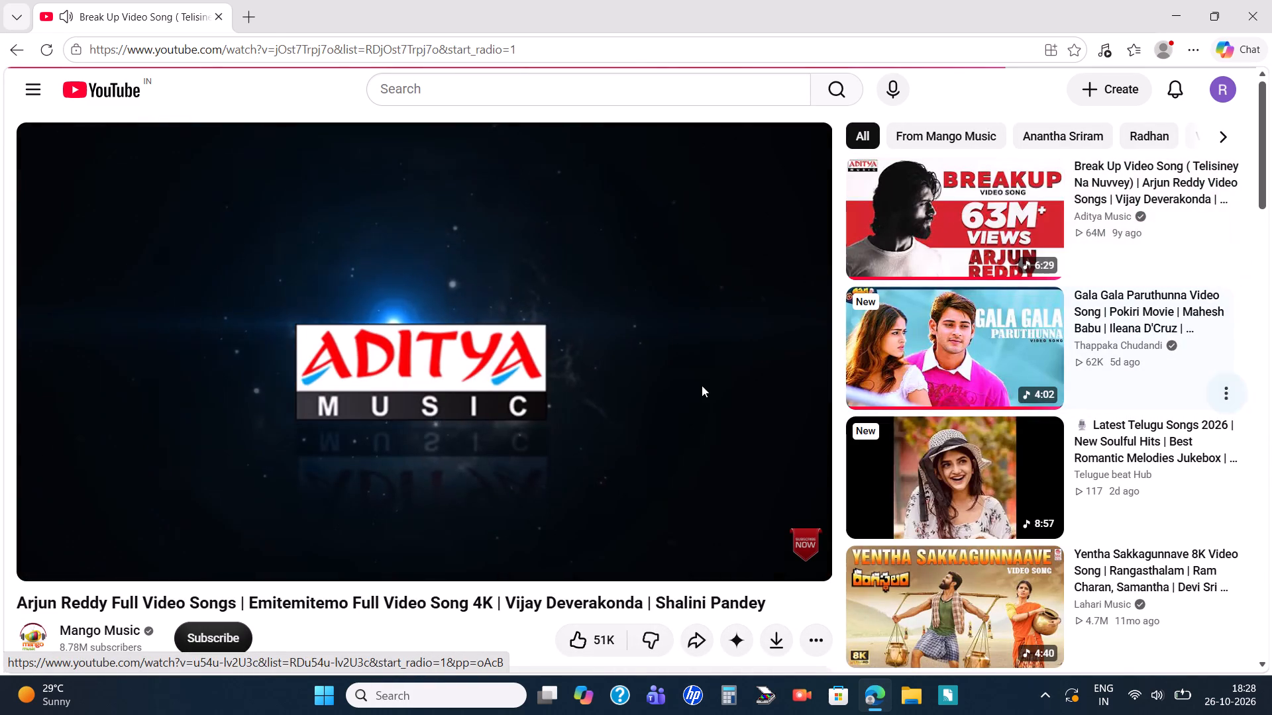
key(Right)
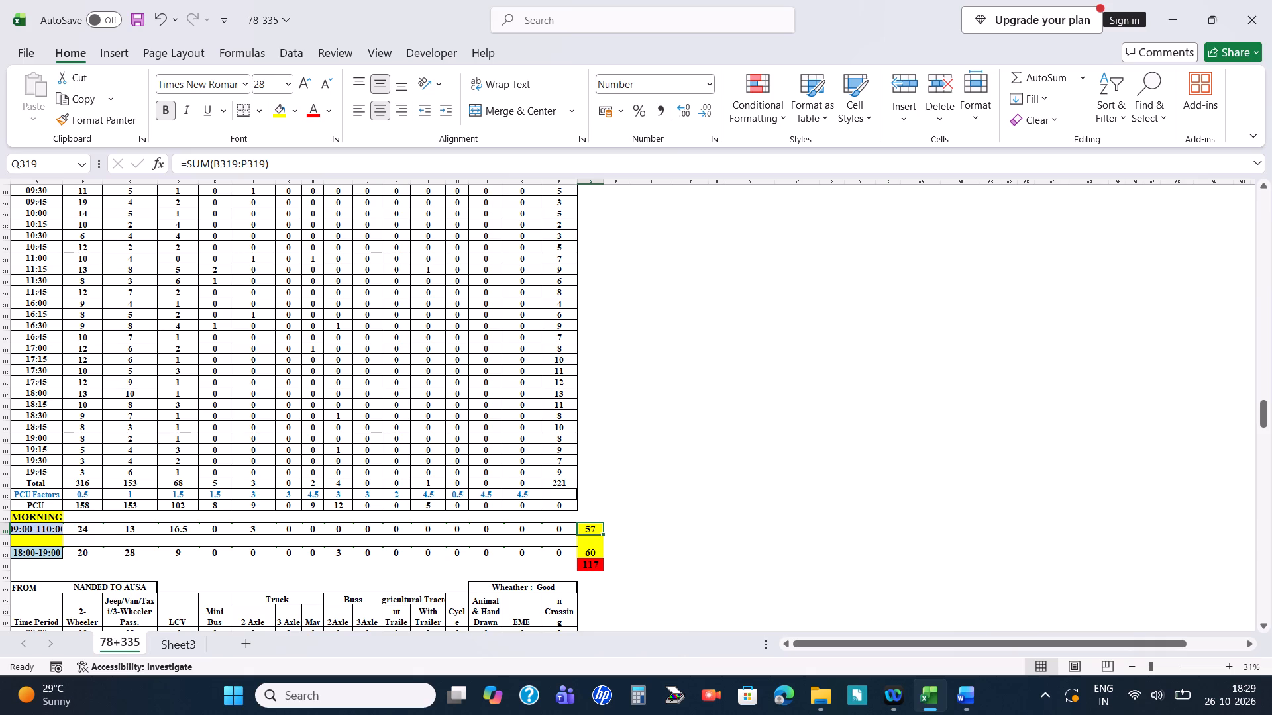
In Excel, show the morning and 18:00-19:00 peak-hour totals of the nanded to latur table without decimals.
scroll(702, 385, down, 1)
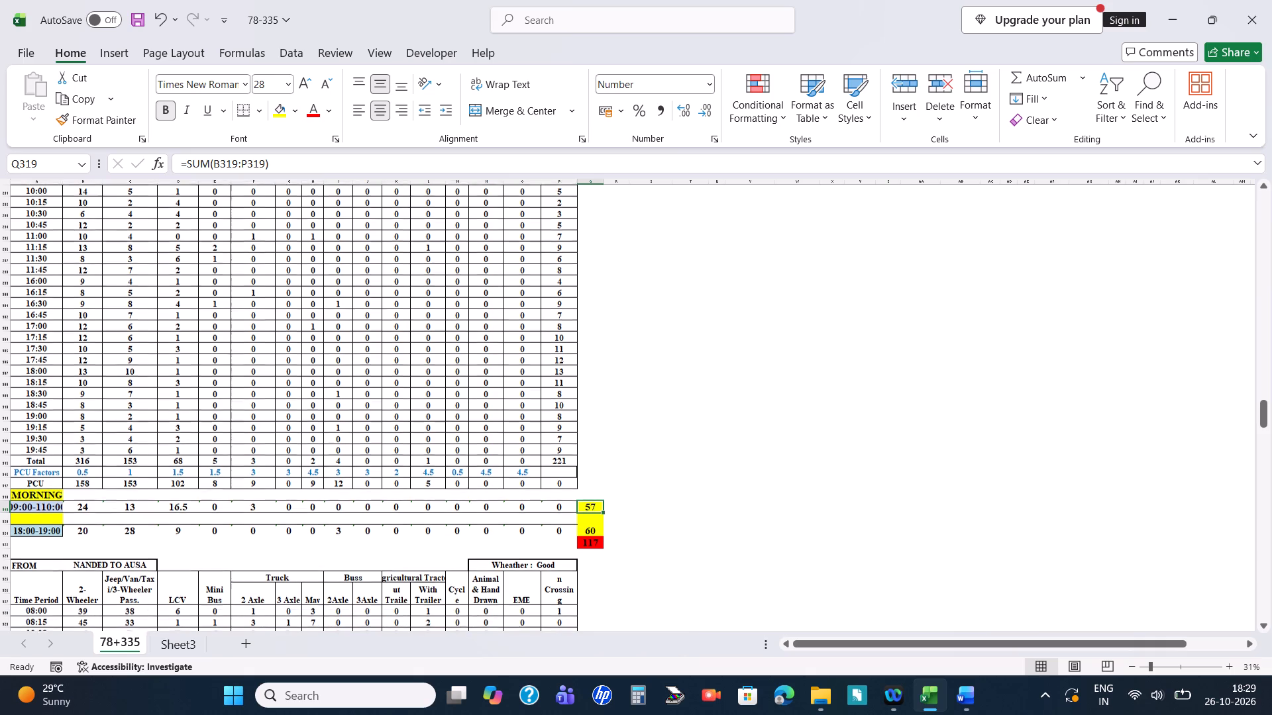
scroll(702, 385, down, 2)
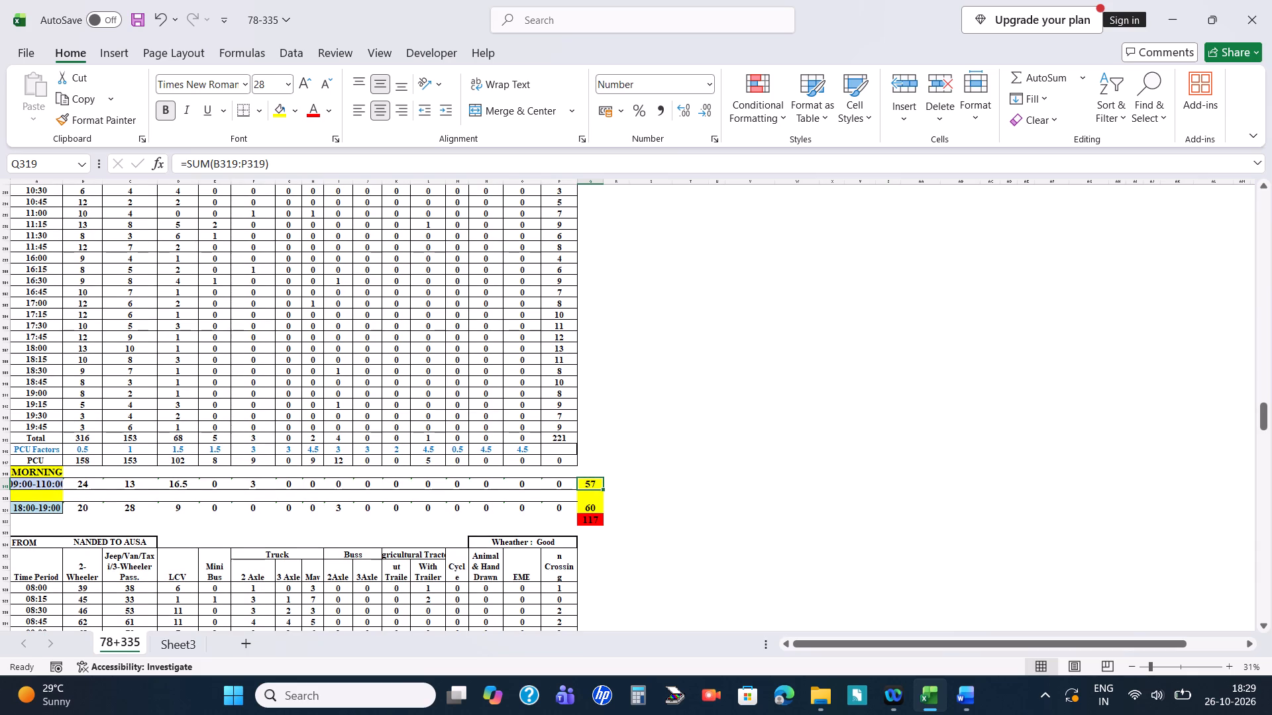
scroll(702, 385, down, 3)
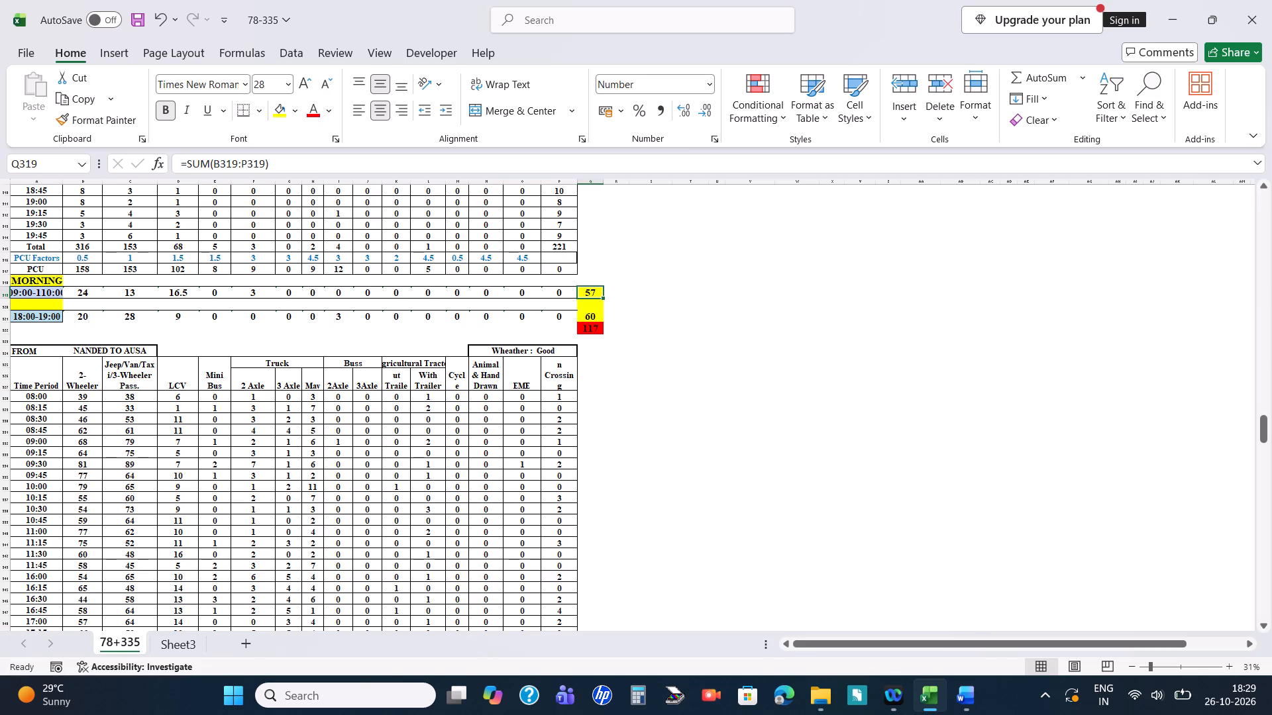
scroll(702, 385, down, 2)
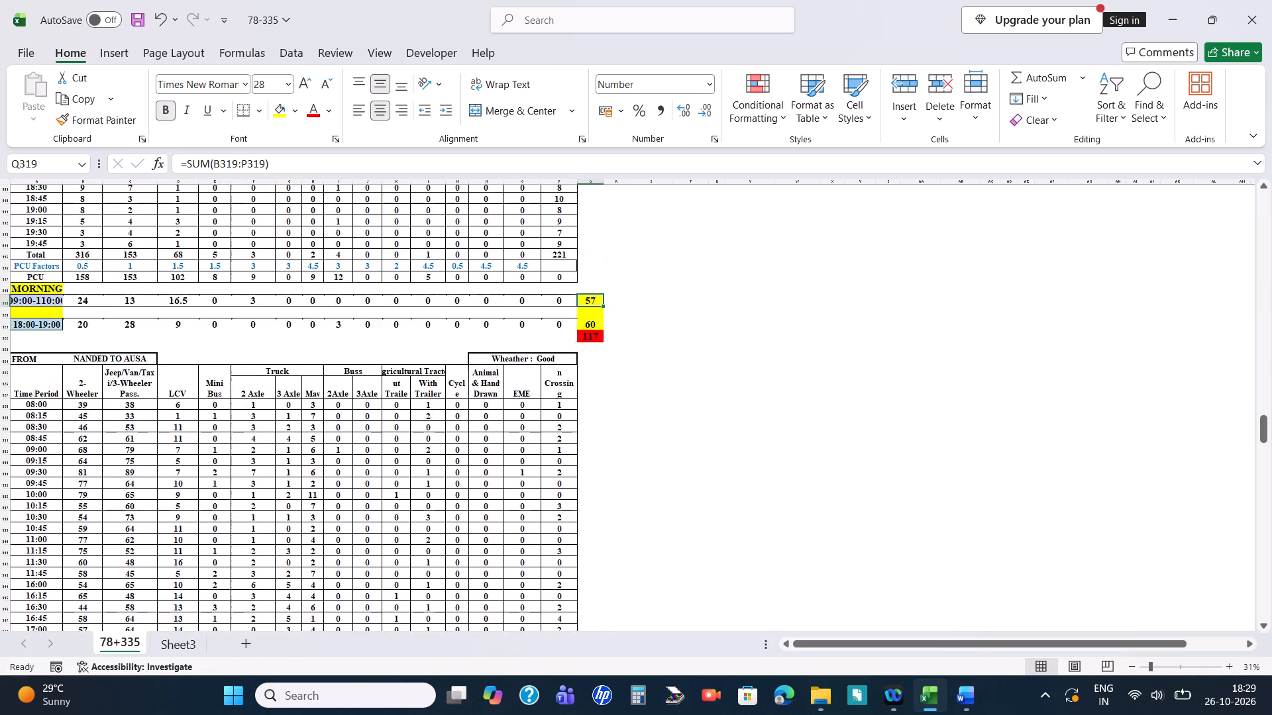
scroll(702, 385, down, 1)
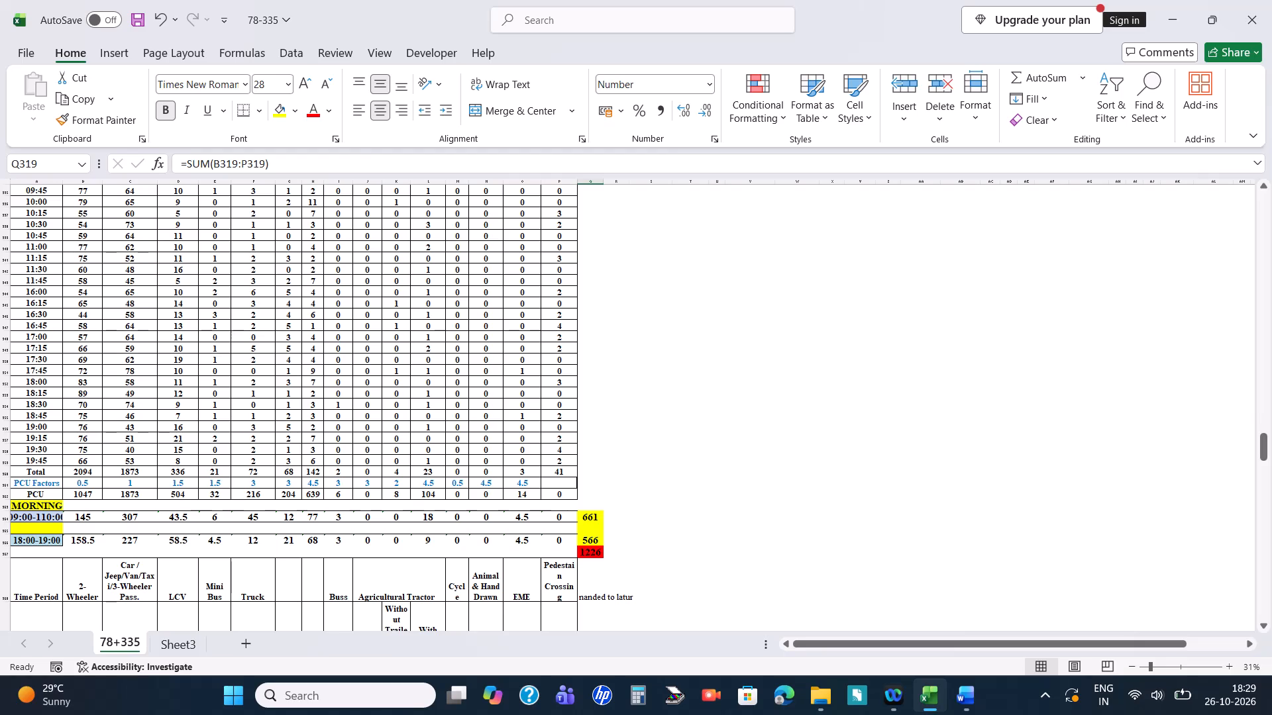
scroll(702, 385, down, 6)
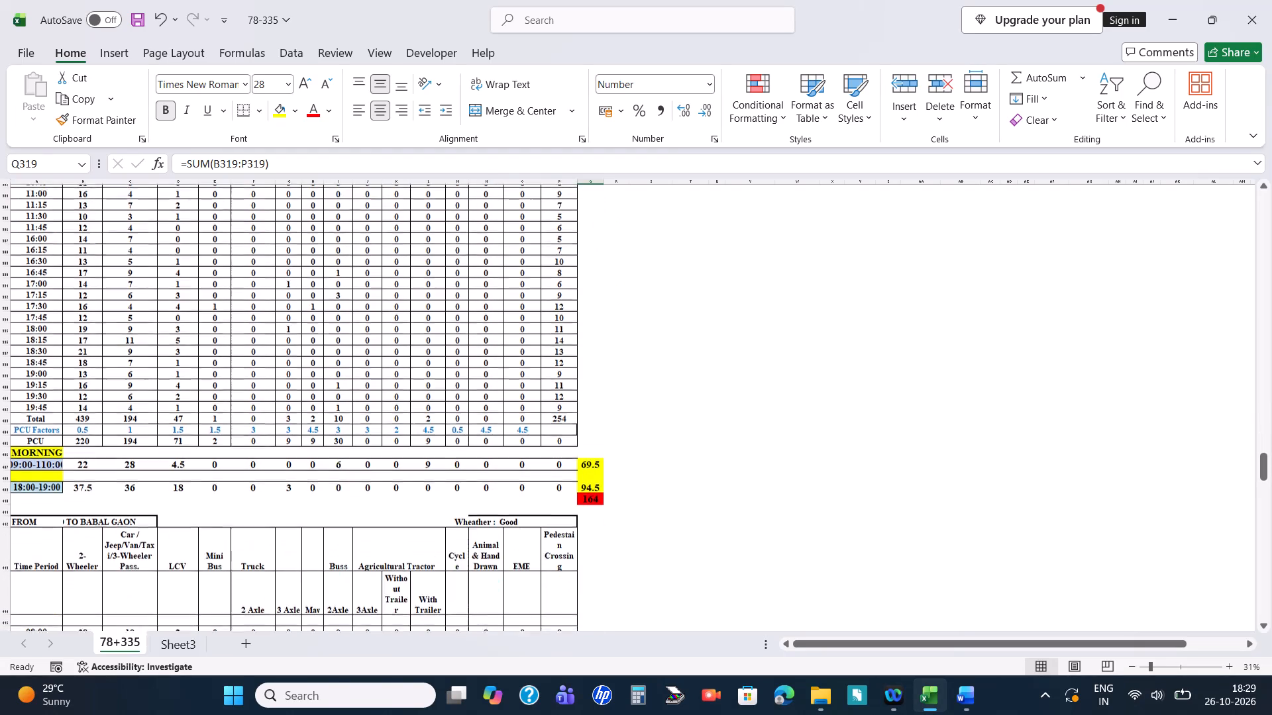
scroll(702, 385, down, 2)
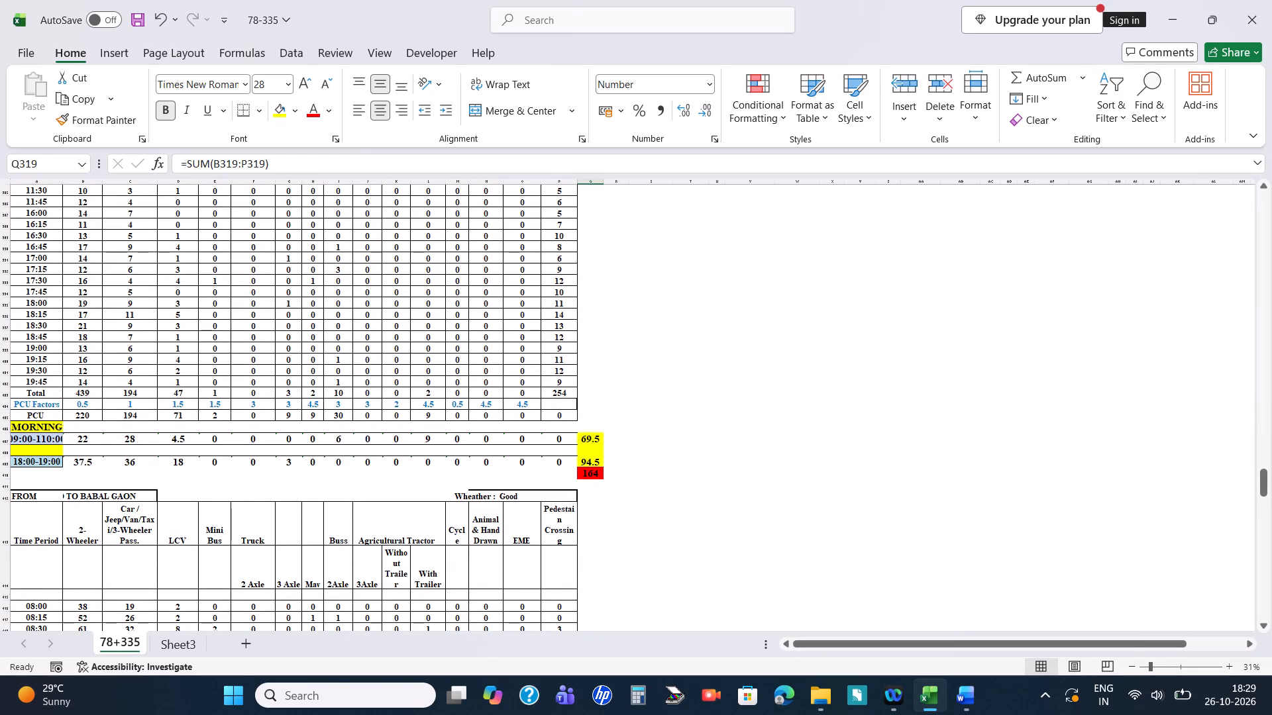
click(597, 443)
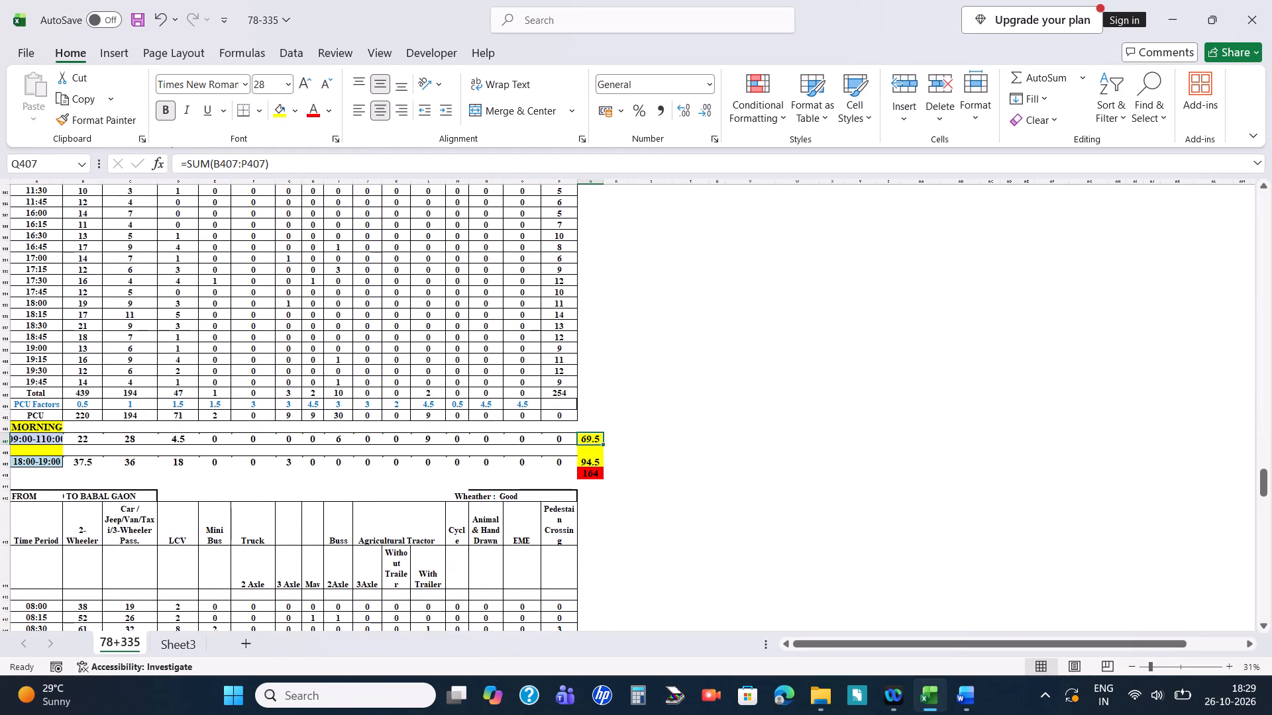
click(702, 108)
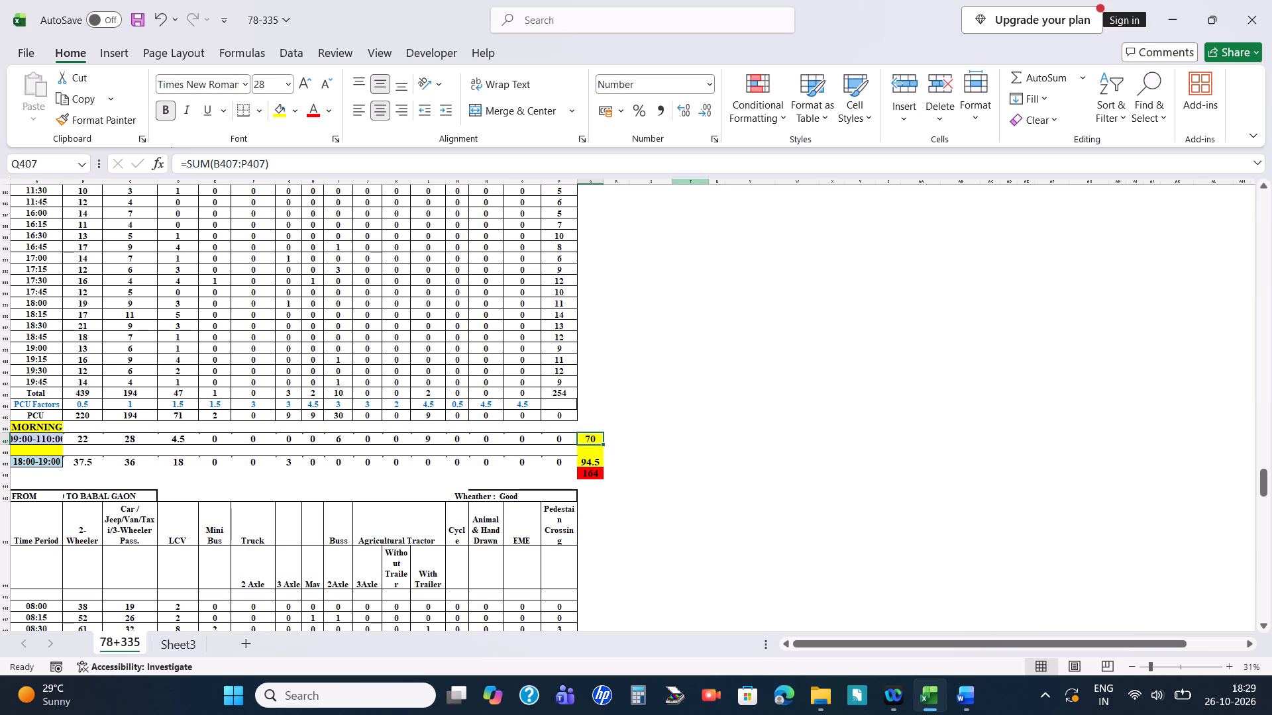
click(588, 461)
click(705, 113)
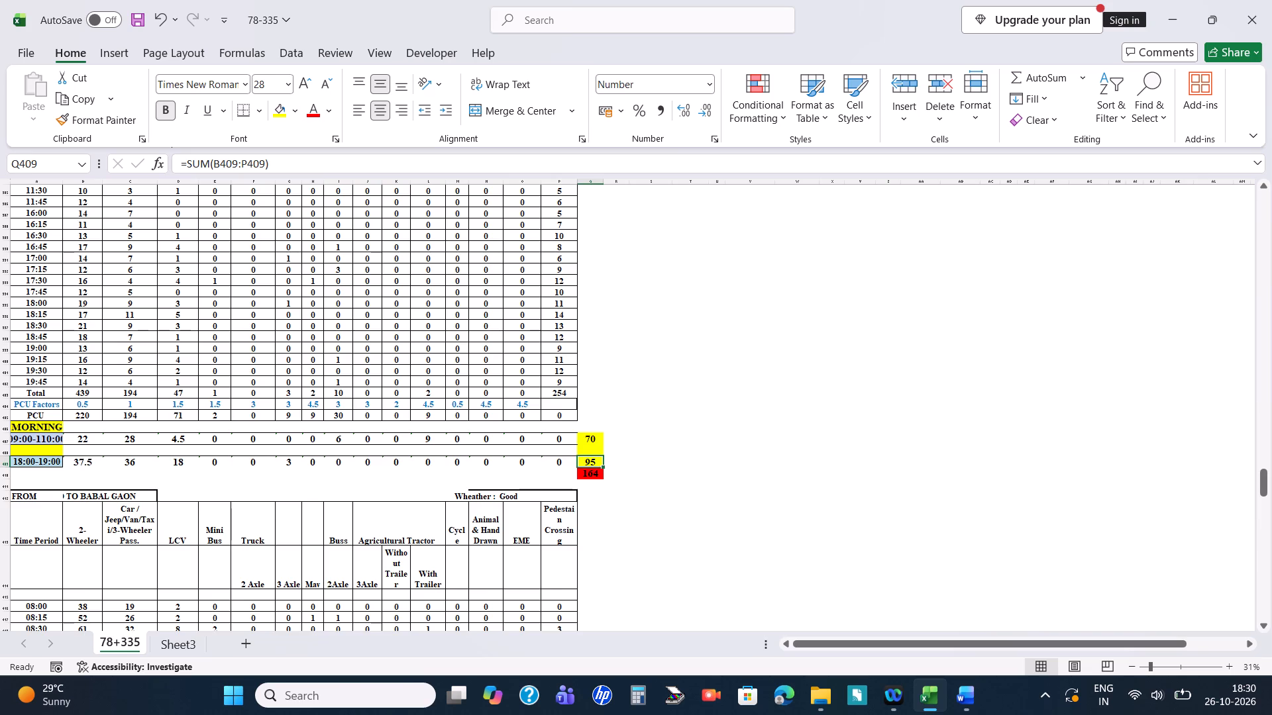
Check the yellow morning and evening peak-hour totals of the remaining direction tables, through the final GAON TO LATUR table, for decimals.
scroll(761, 428, down, 8)
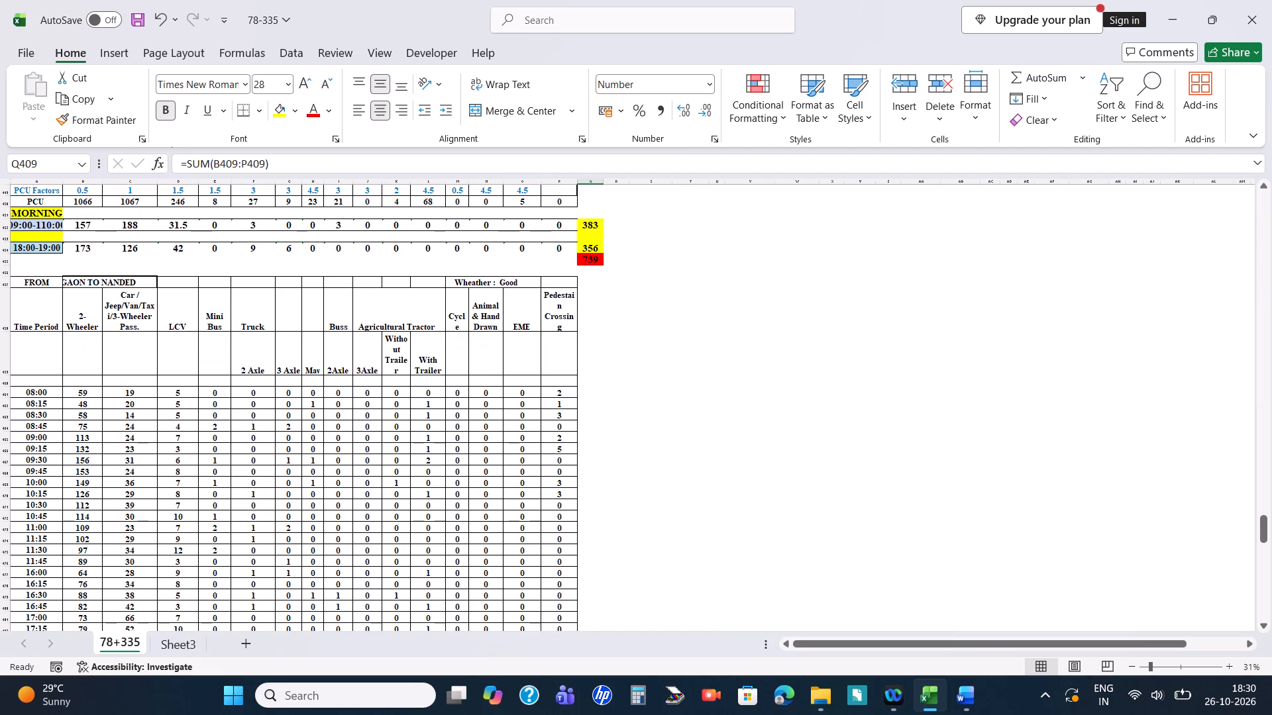
scroll(761, 428, down, 3)
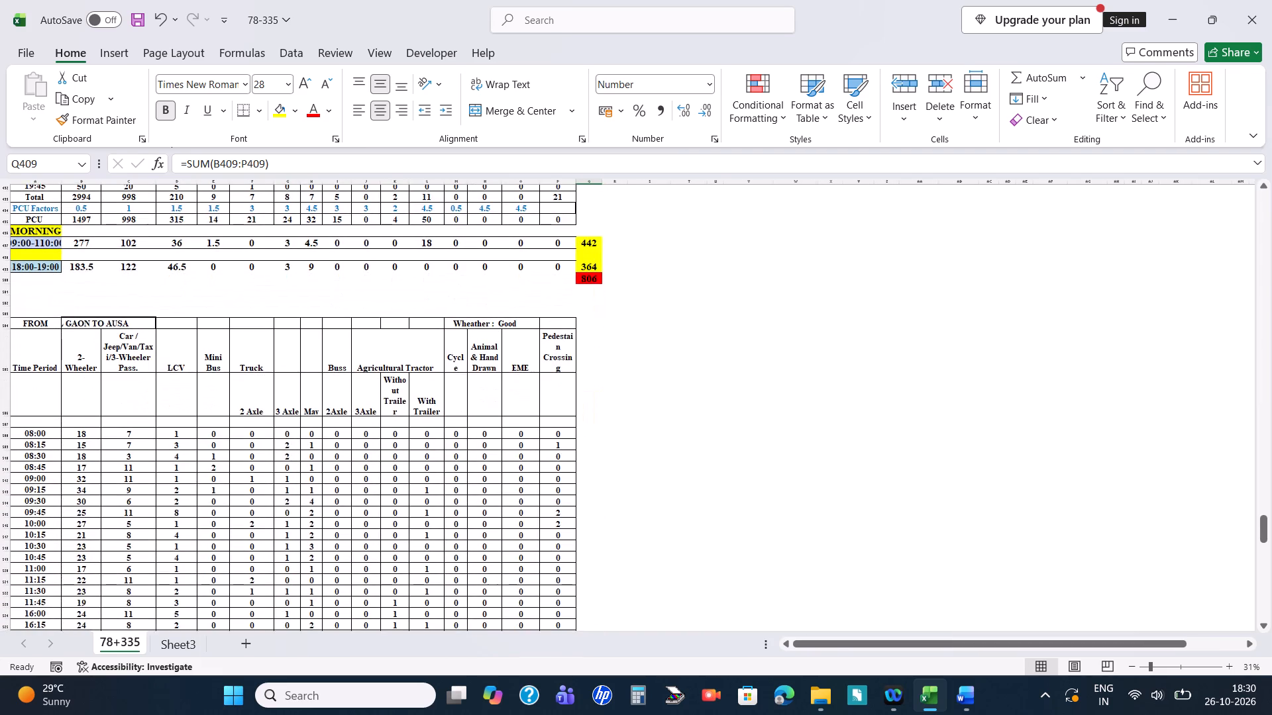
scroll(761, 428, down, 1)
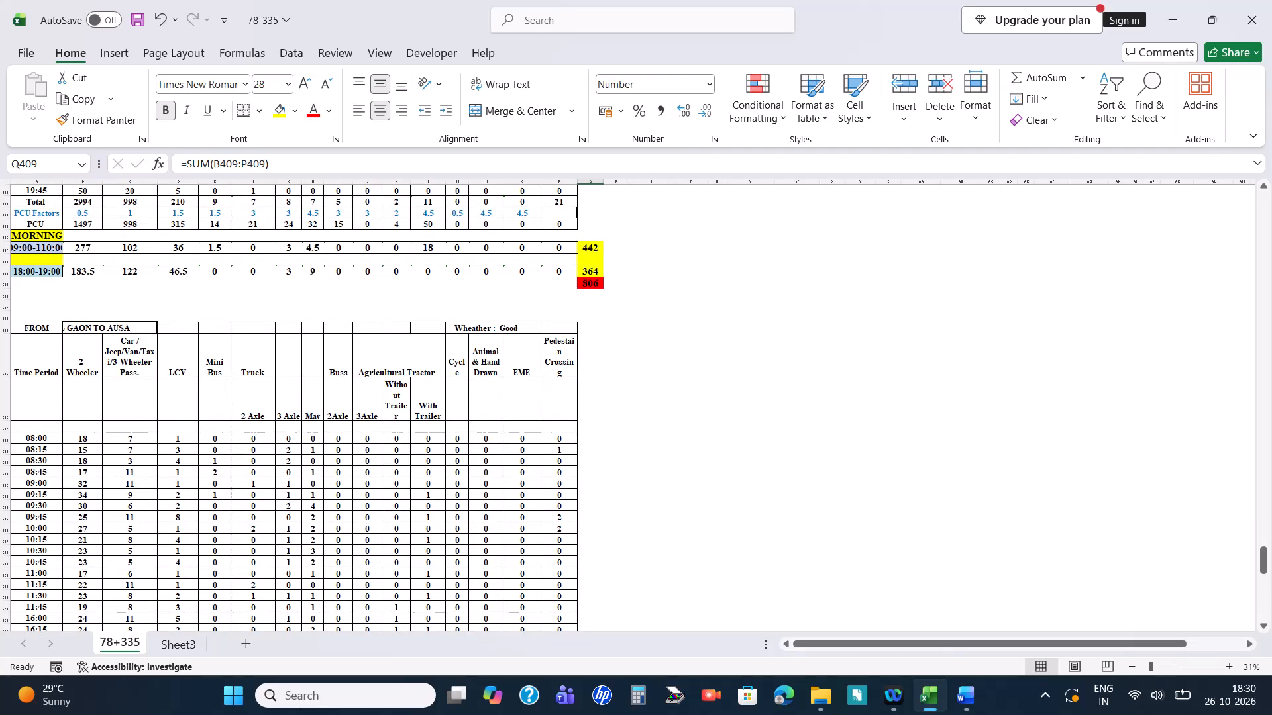
scroll(761, 428, down, 6)
scroll(761, 428, up, 1)
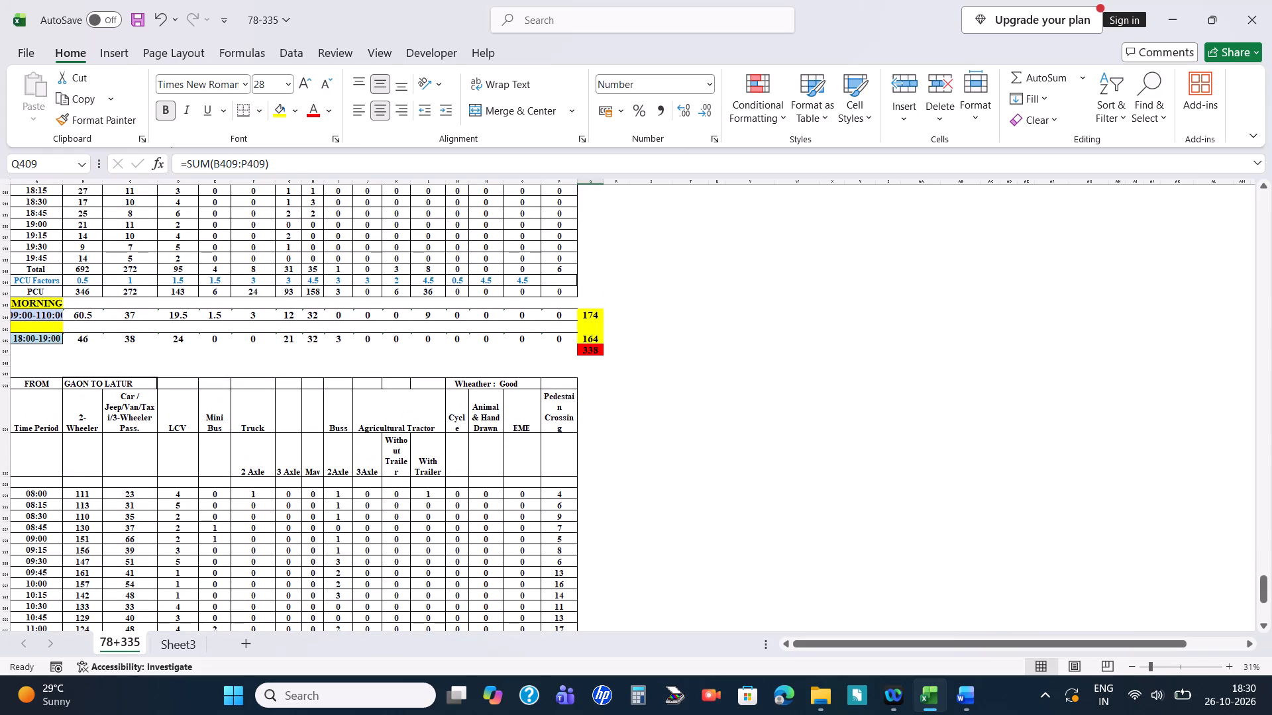
scroll(761, 428, down, 1)
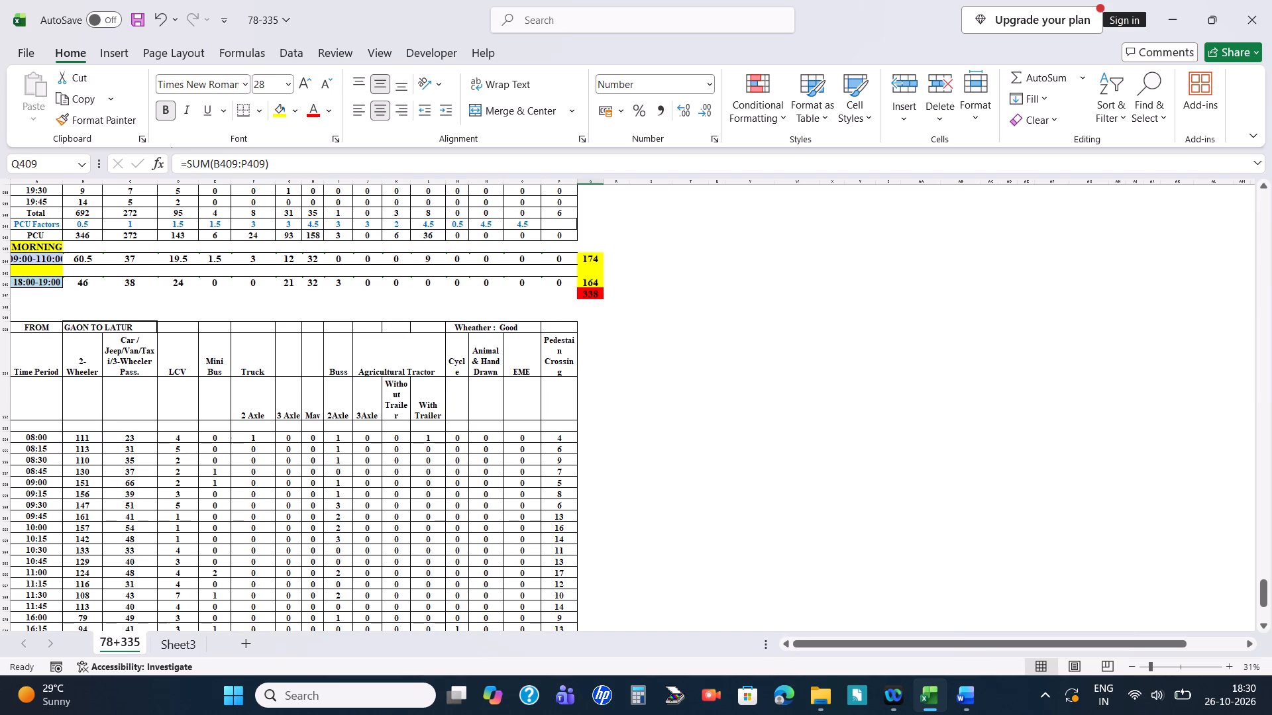
scroll(761, 428, down, 2)
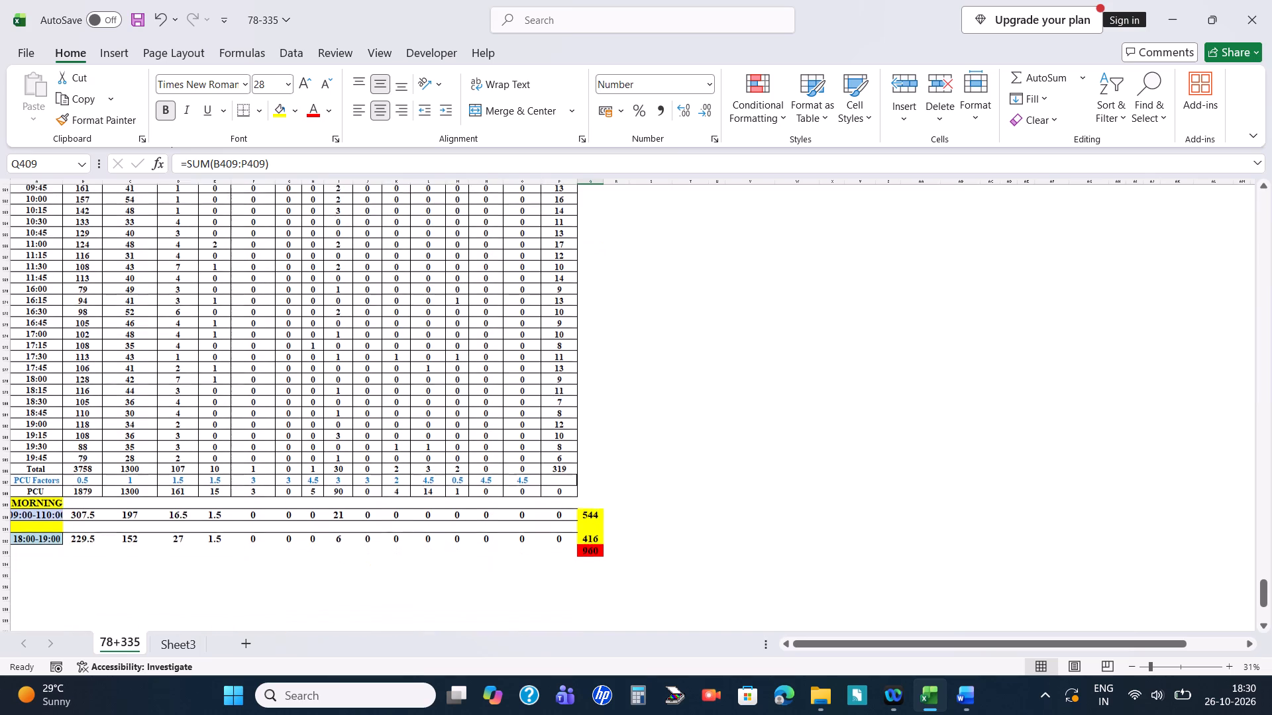
scroll(761, 428, down, 2)
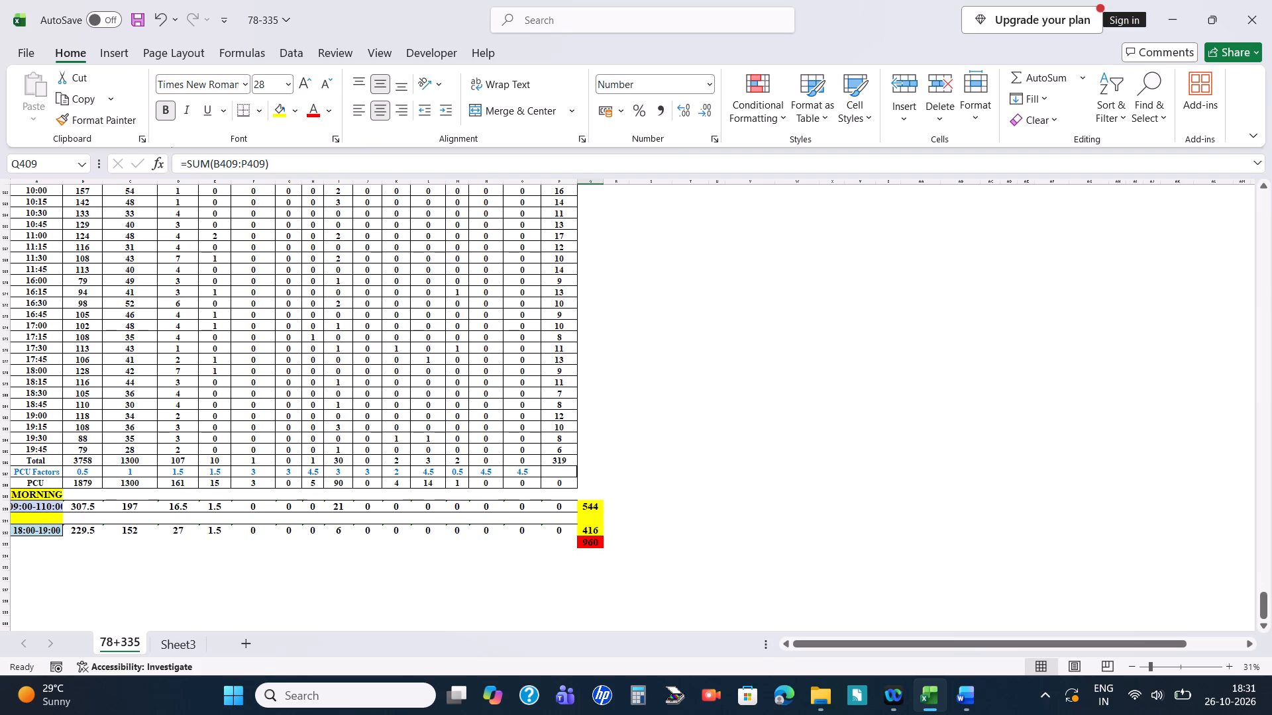
Save the 78-335 workbook.
key(alt+Tab)
key(alt+Tab)
key(ctrl+s)
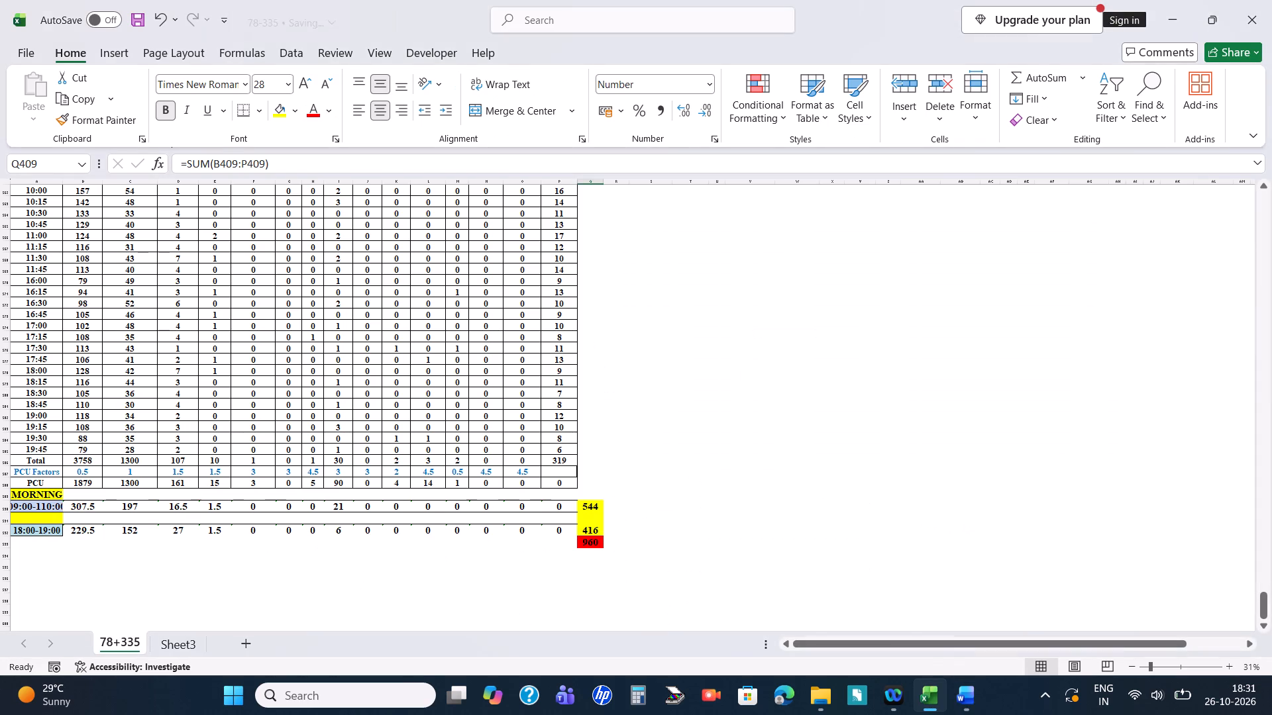
Switch to the 78+335 TMC document in Word and change the morning peak hour title's chainage to 78+335.
key(alt+Tab)
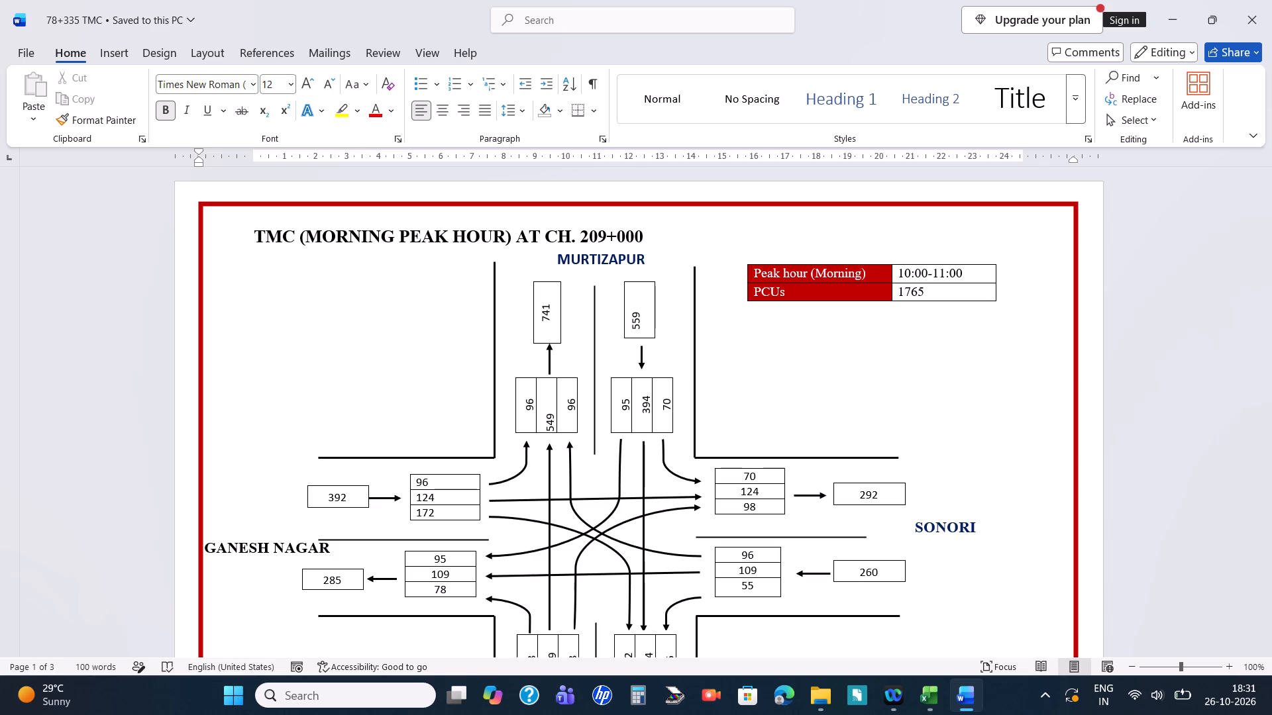
scroll(1006, 579, up, 3)
scroll(627, 397, up, 3)
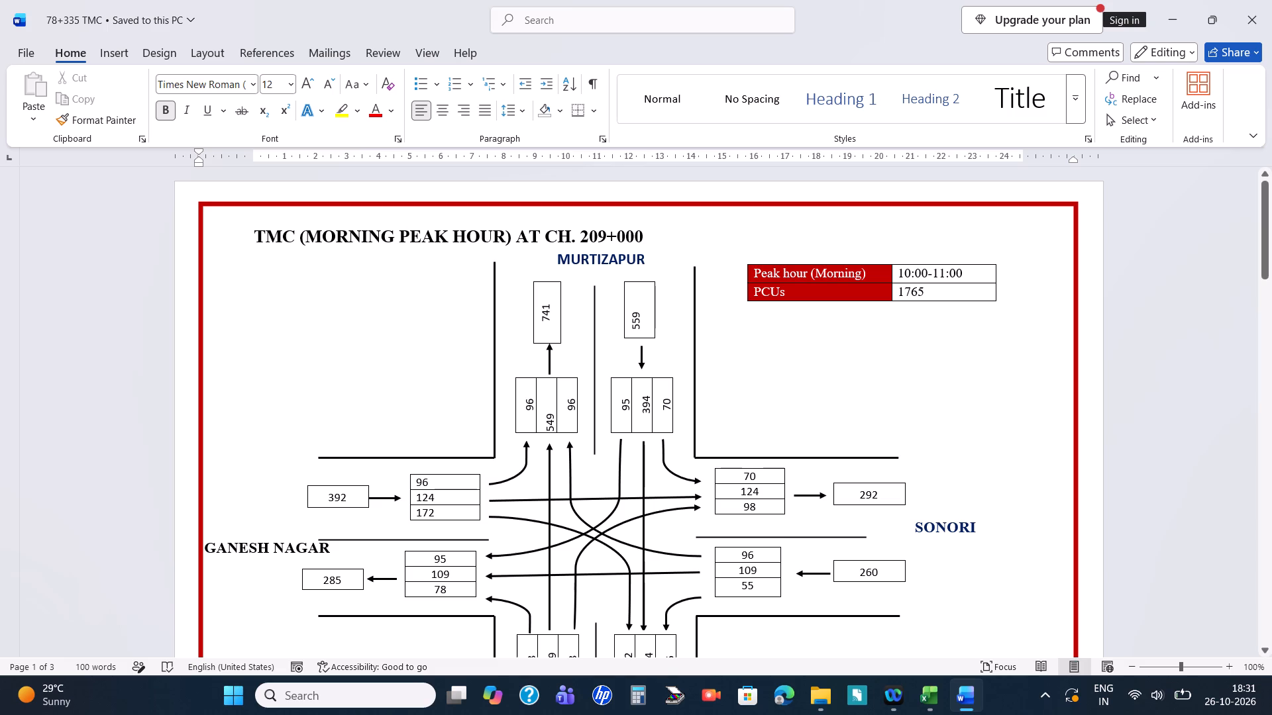
click(603, 235)
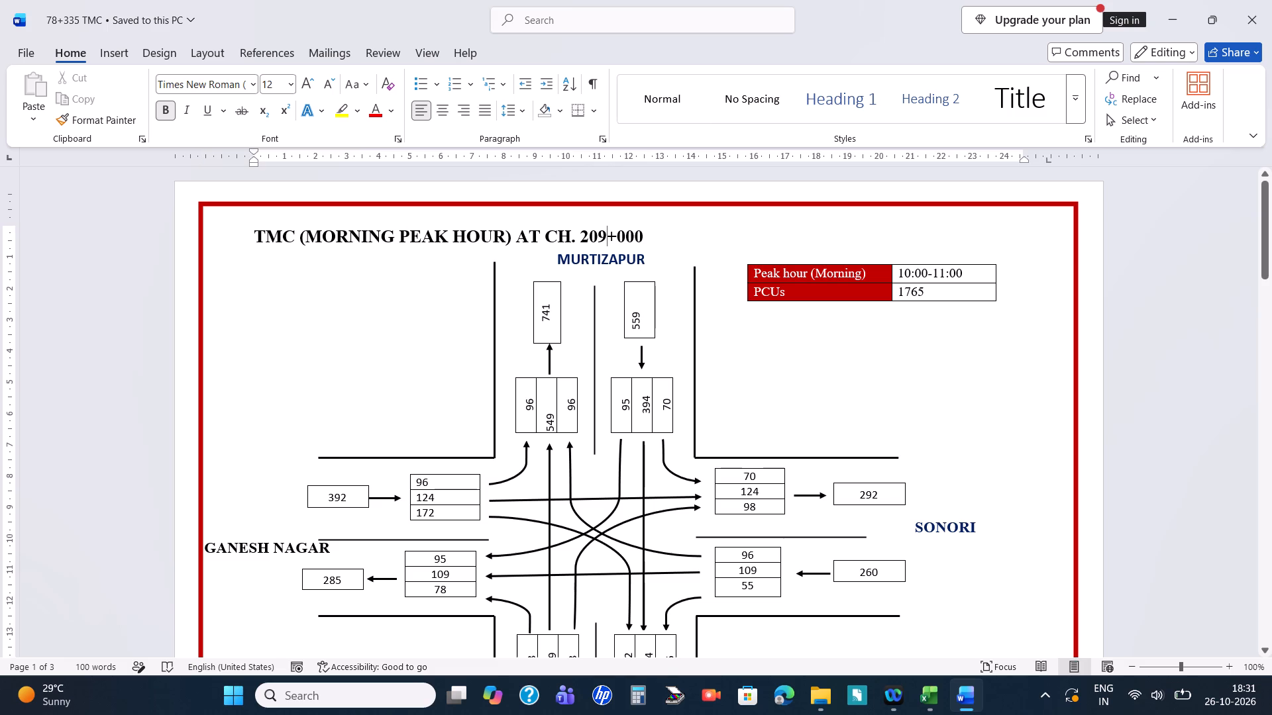
key(BackSpace)
key(BackSpace)
key(BackSpace)
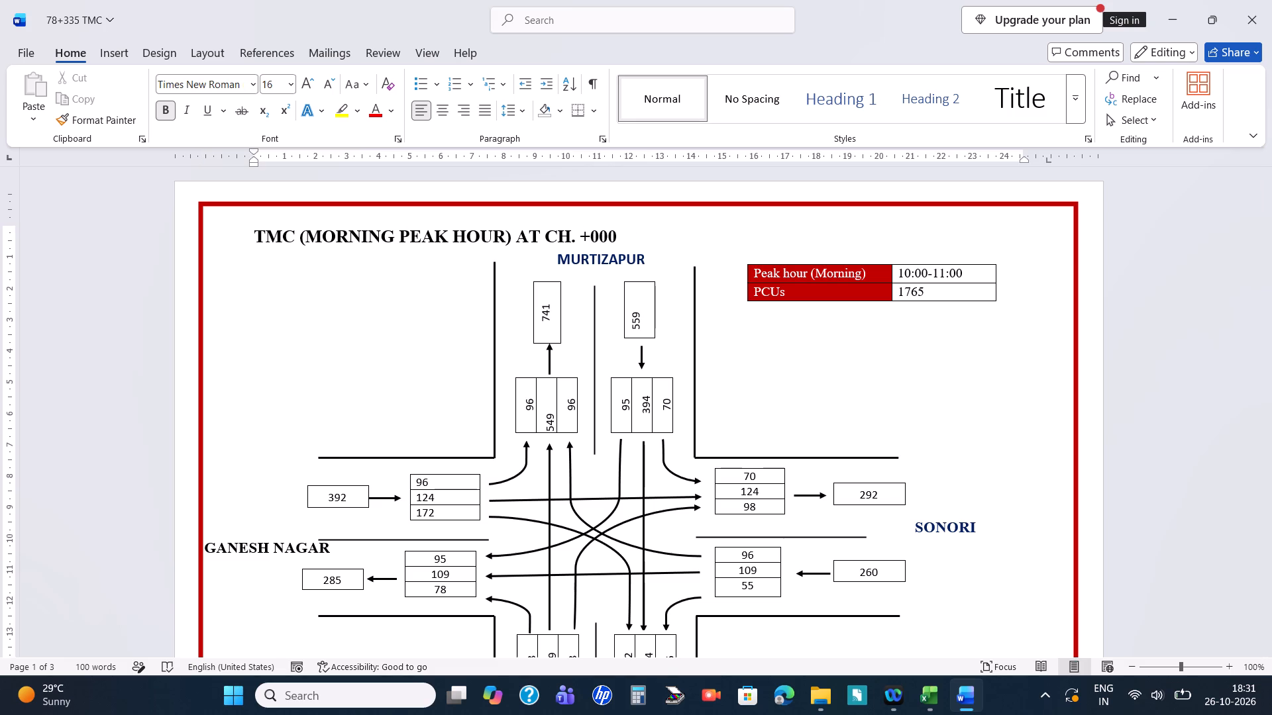
text(78)
key(Right)
key(Right)
key(Right)
key(Right)
key(BackSpace)
key(BackSpace)
key(BackSpace)
text(335)
Replace the MURTIZAPUR label above the morning junction diagram with NANDED.
click(610, 265)
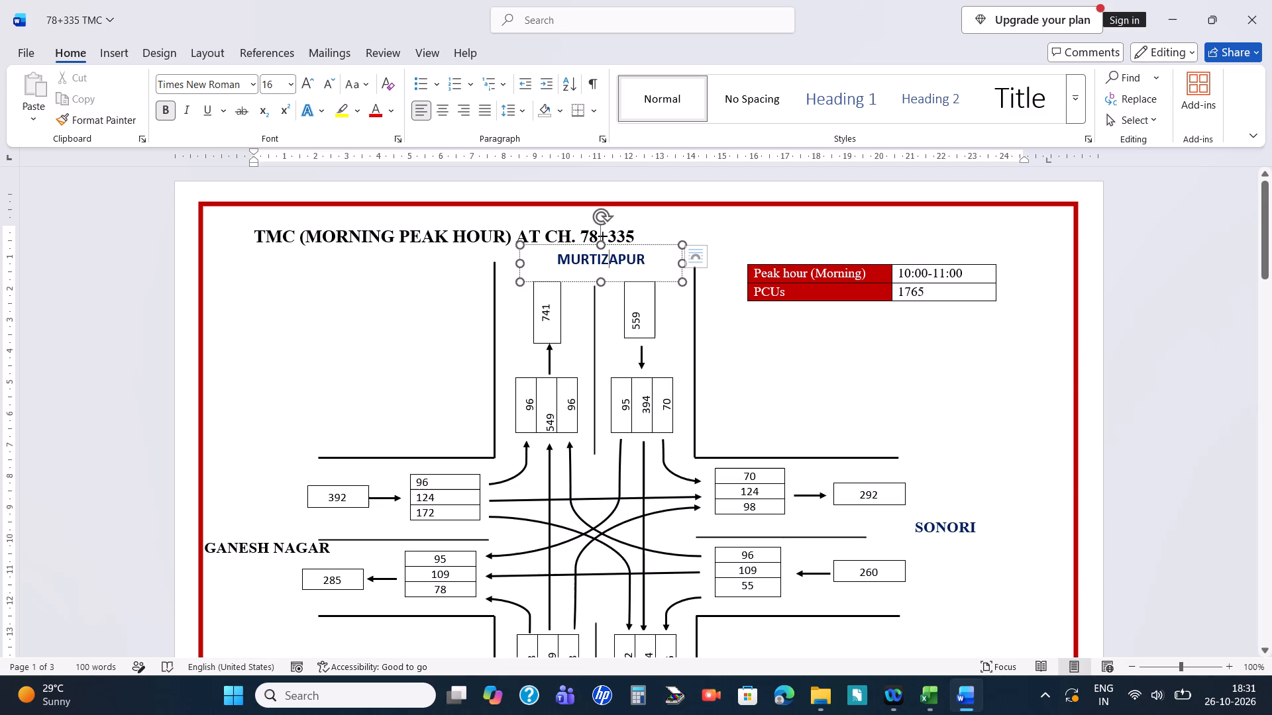
click(645, 260)
key(BackSpace)
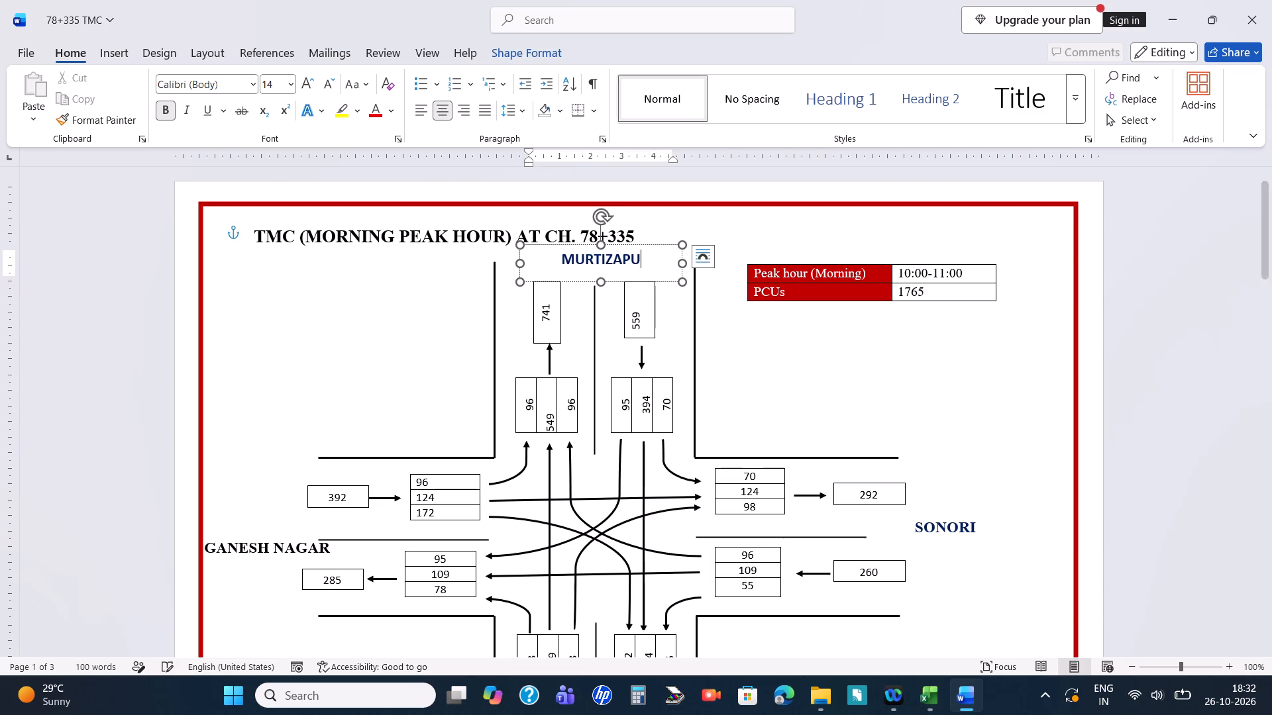
key(BackSpace)
key(BackSpace)
key(BackSpace)
key(BackSpace)
key(BackSpace)
key(BackSpace)
key(BackSpace)
key(BackSpace)
key(BackSpace)
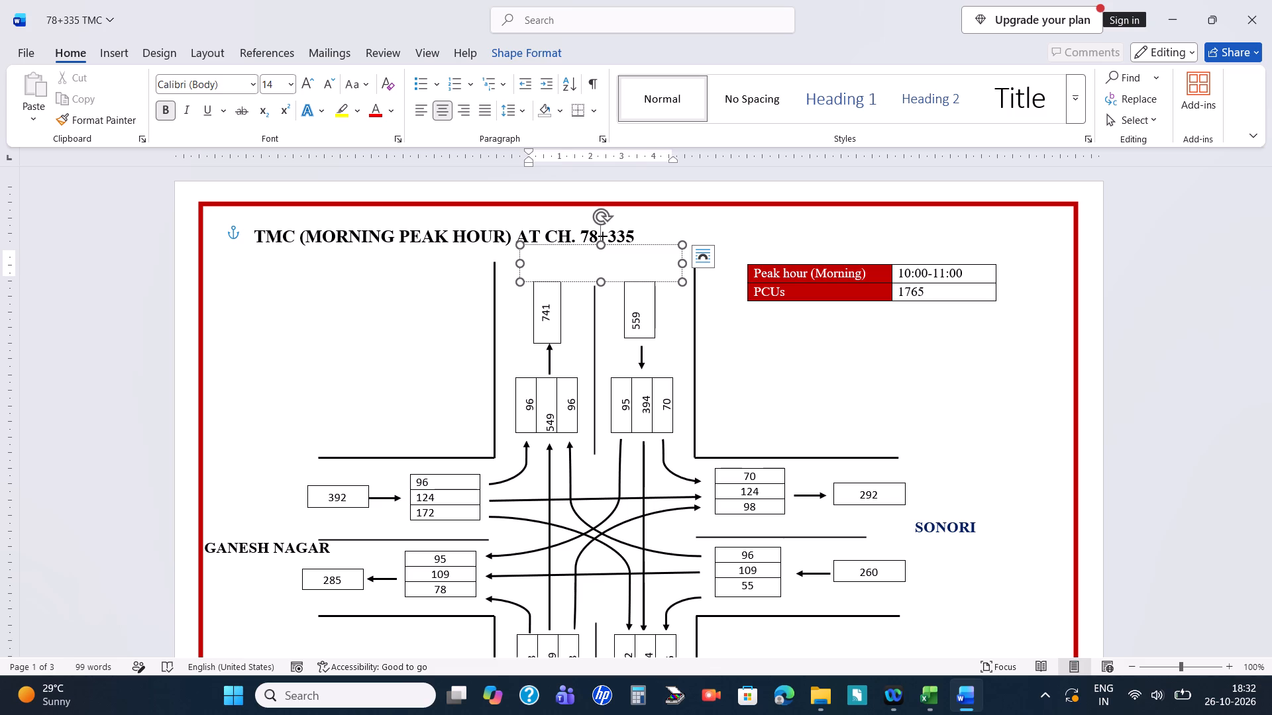
key(n)
text(AN)
text(DED)
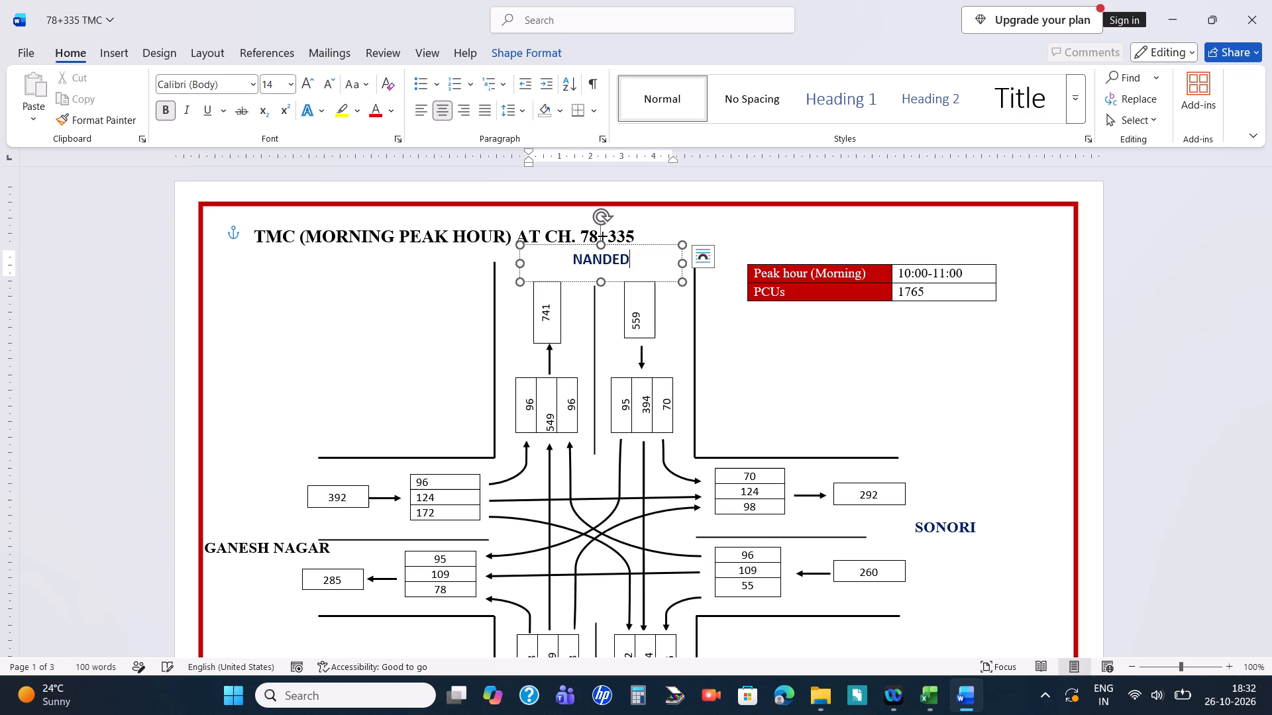
Replace the SONORI label beside the morning junction diagram with LATUR.
click(964, 524)
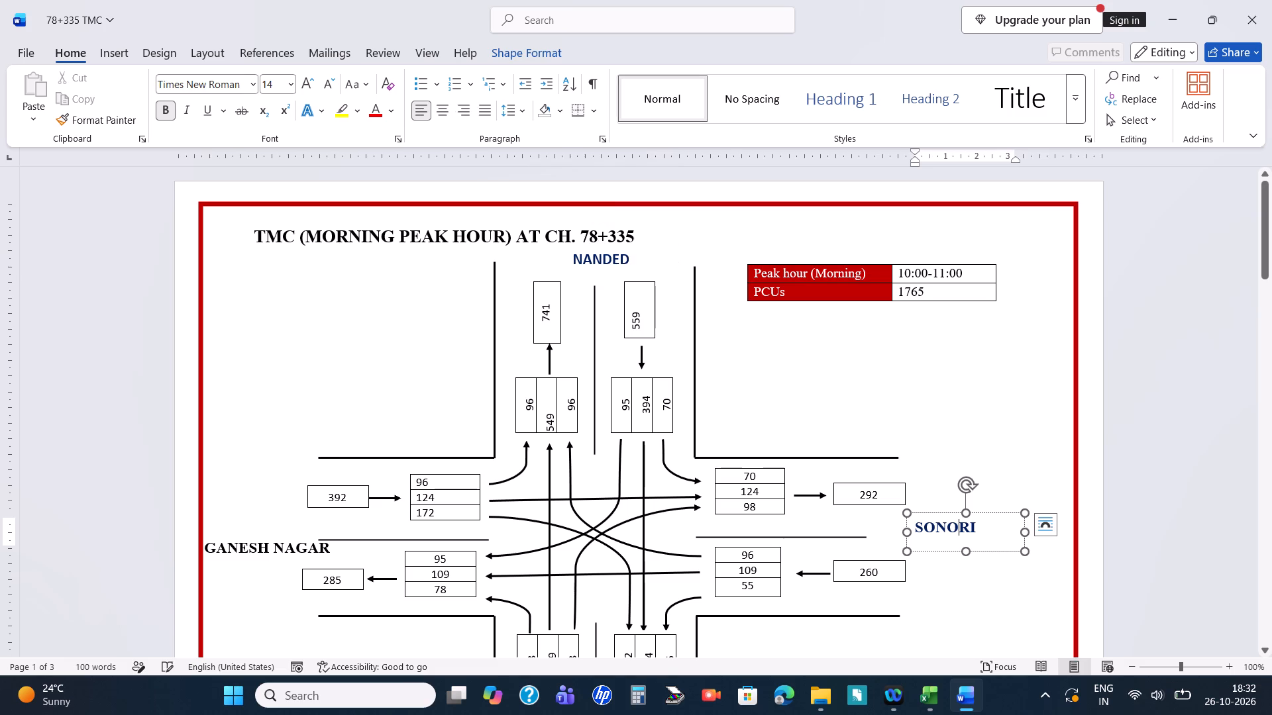
key(Right)
key(Right)
key(BackSpace)
key(BackSpace)
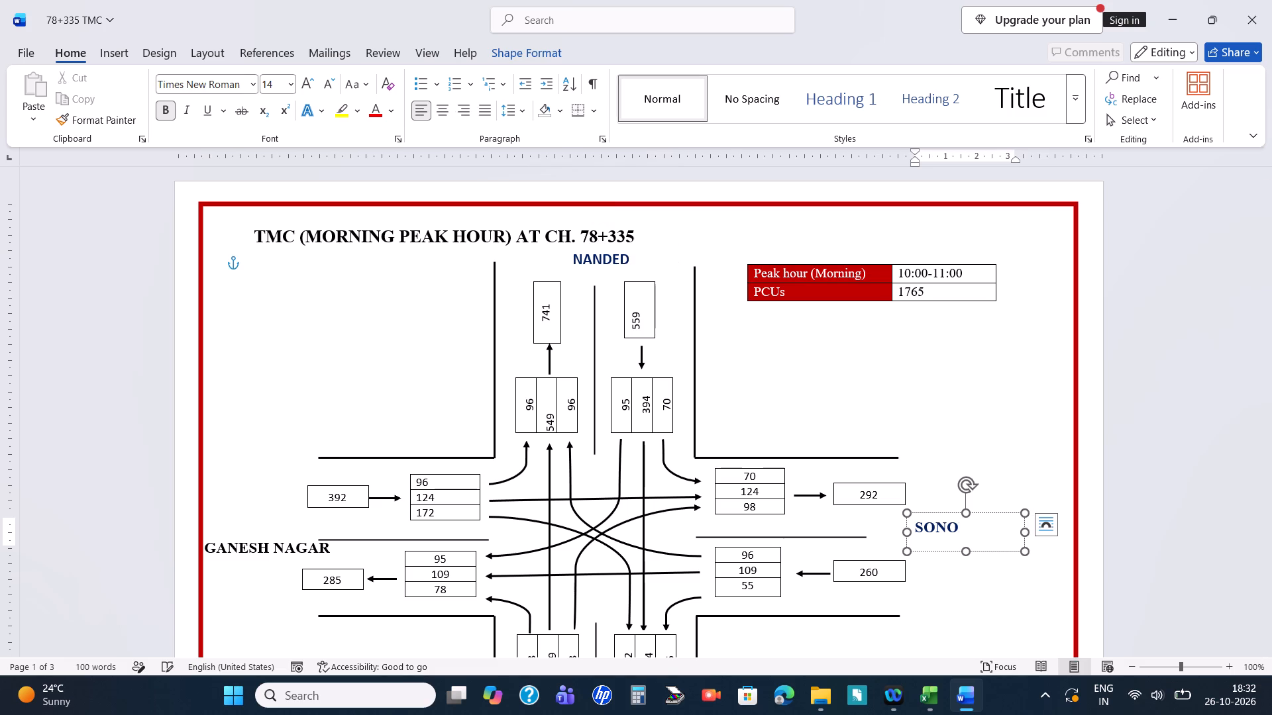
key(BackSpace)
key(BackSpace)
key(BackSpace)
key(BackSpace)
text(LATUR)
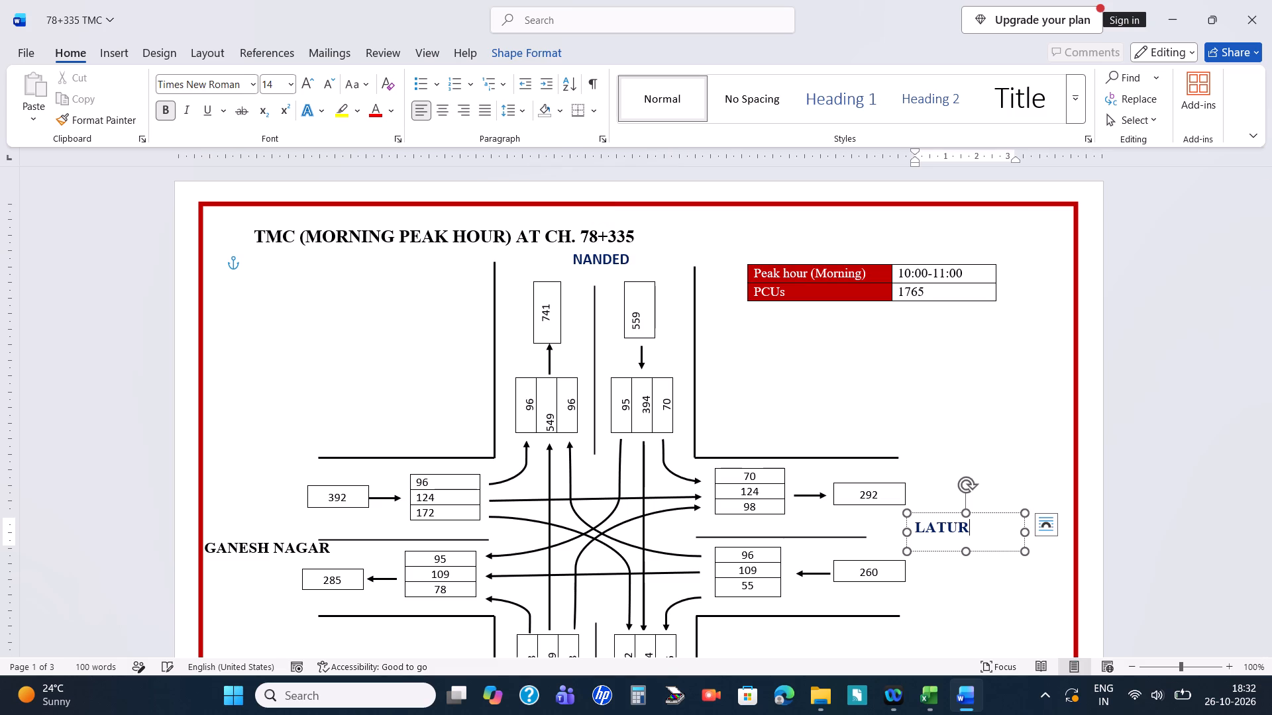
Delete the GANESH NAGAR text box from the morning junction diagram.
click(270, 548)
click(331, 544)
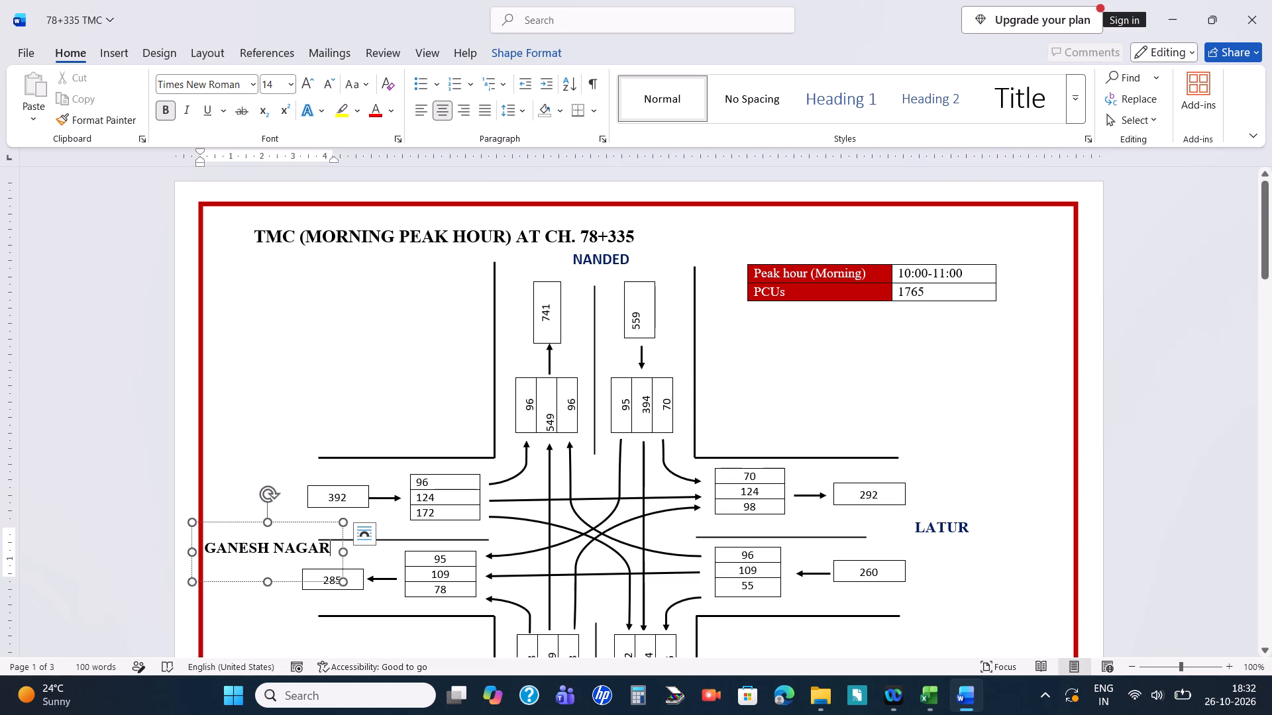
key(BackSpace)
key(BackSpace)
key(BackSpace)
key(BackSpace)
key(BackSpace)
key(BackSpace)
key(BackSpace)
key(BackSpace)
key(BackSpace)
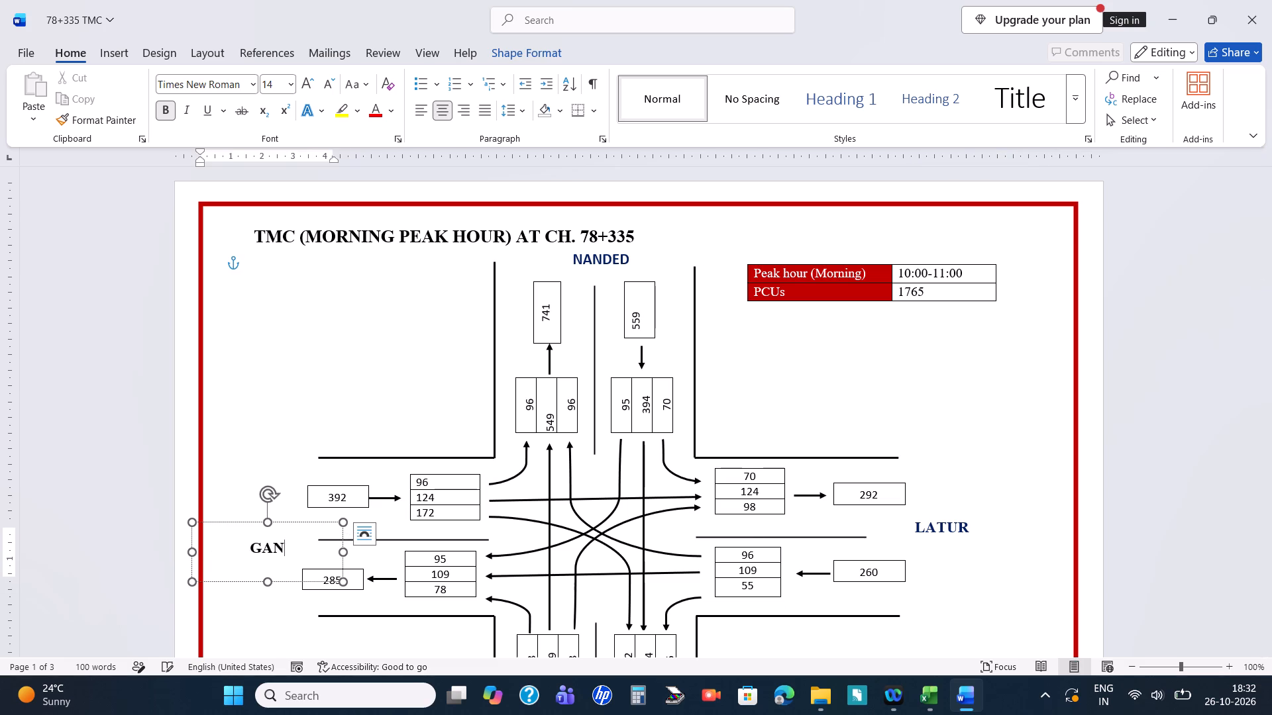
key(BackSpace)
click(334, 523)
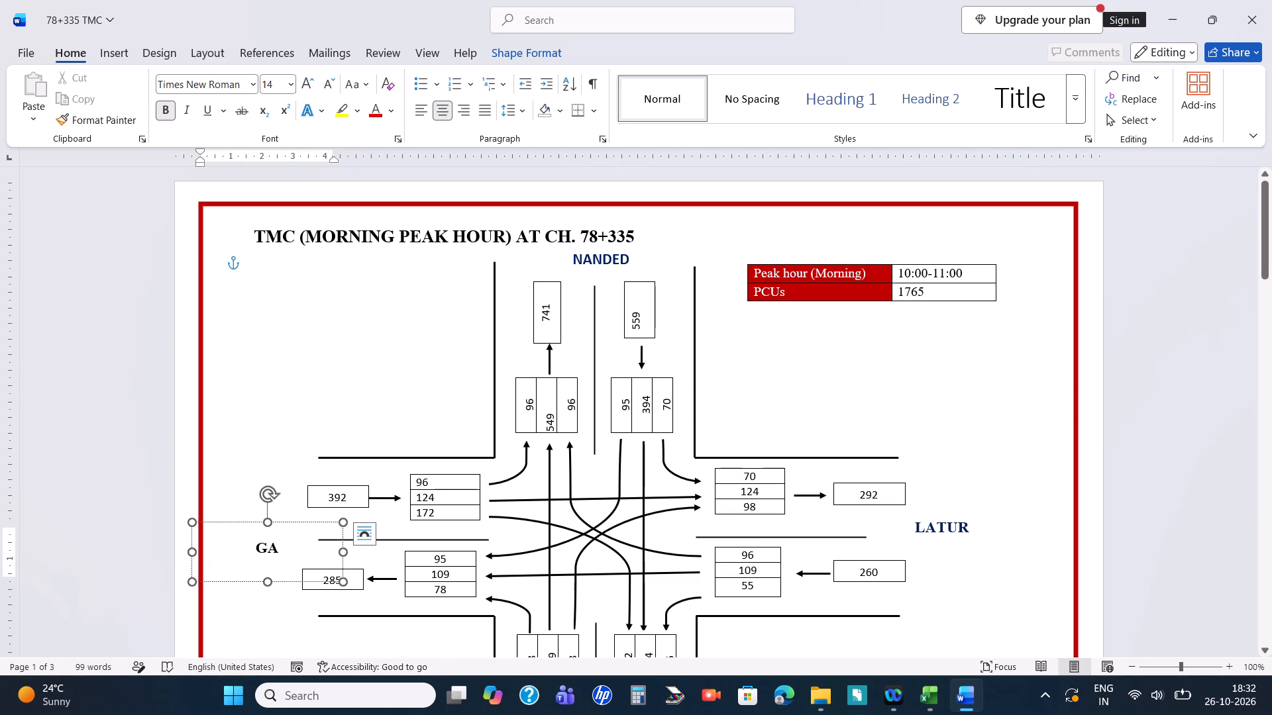
key(Delete)
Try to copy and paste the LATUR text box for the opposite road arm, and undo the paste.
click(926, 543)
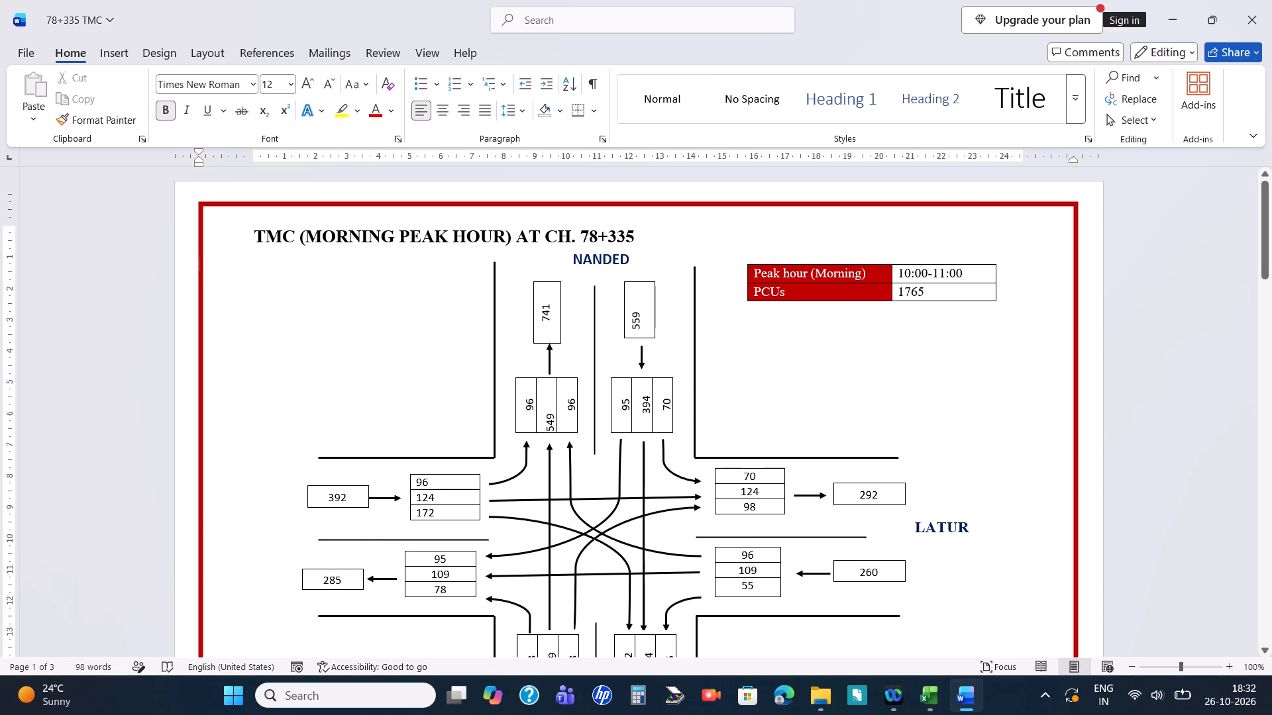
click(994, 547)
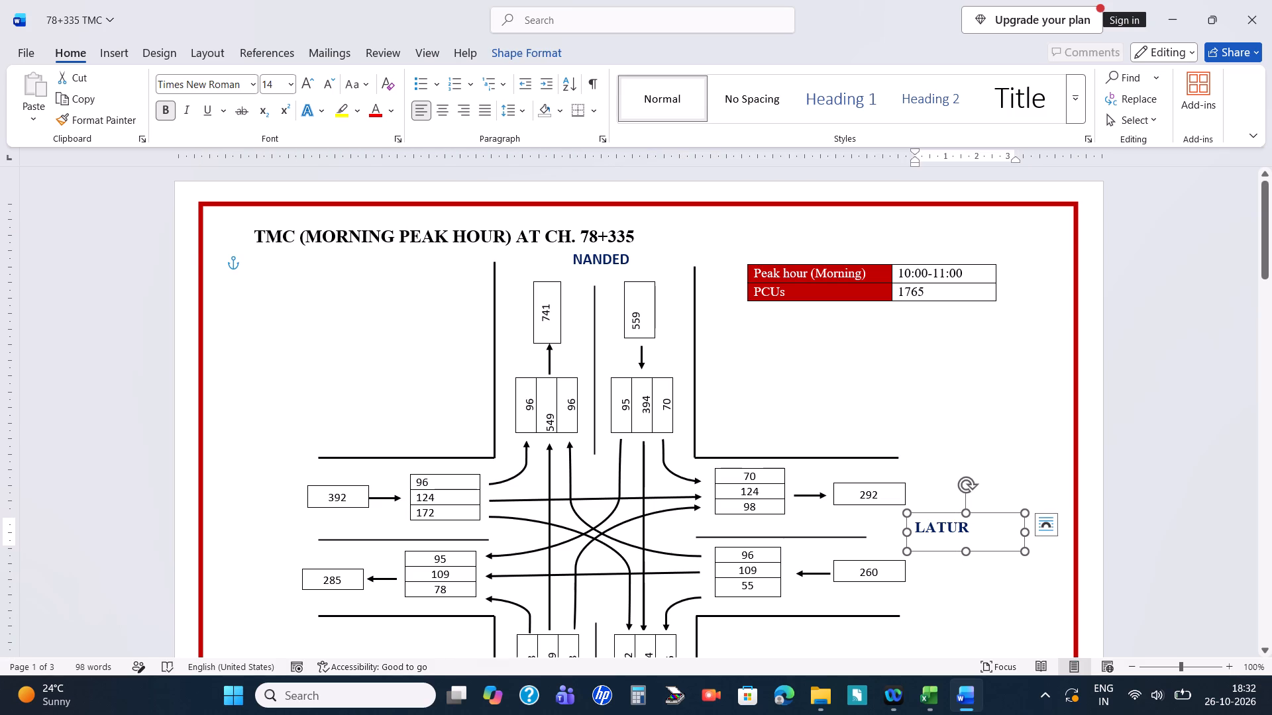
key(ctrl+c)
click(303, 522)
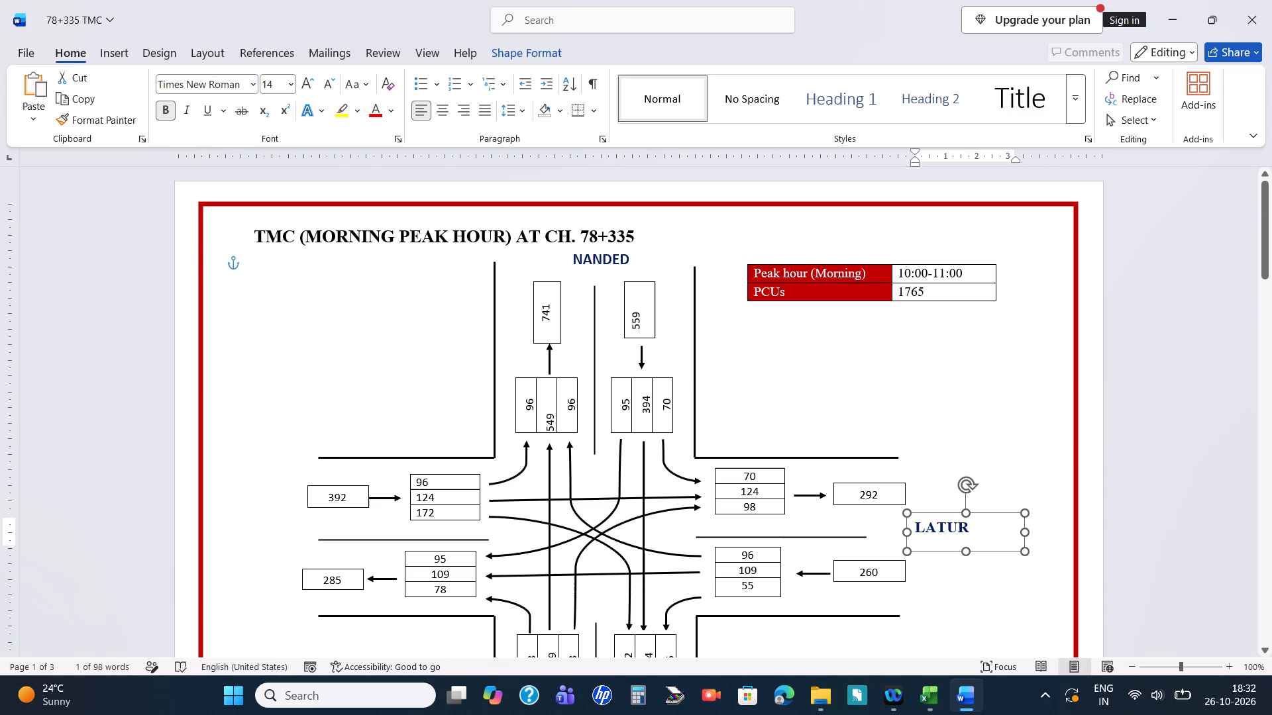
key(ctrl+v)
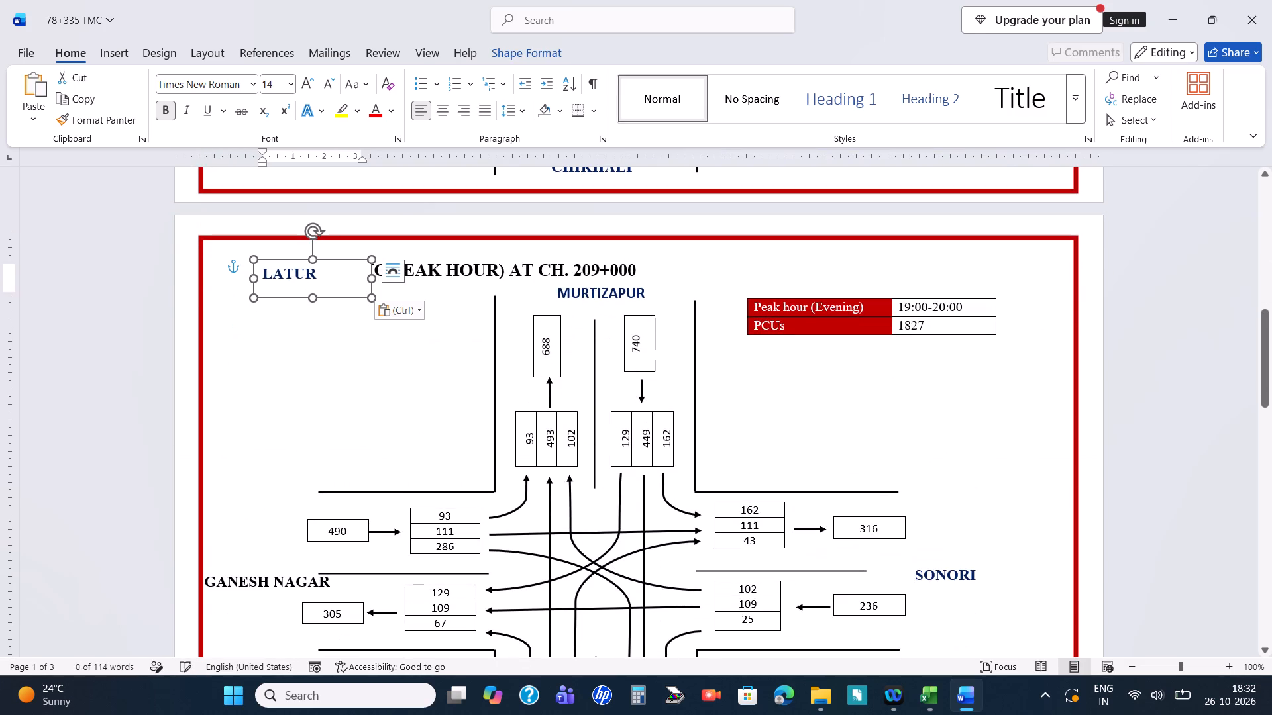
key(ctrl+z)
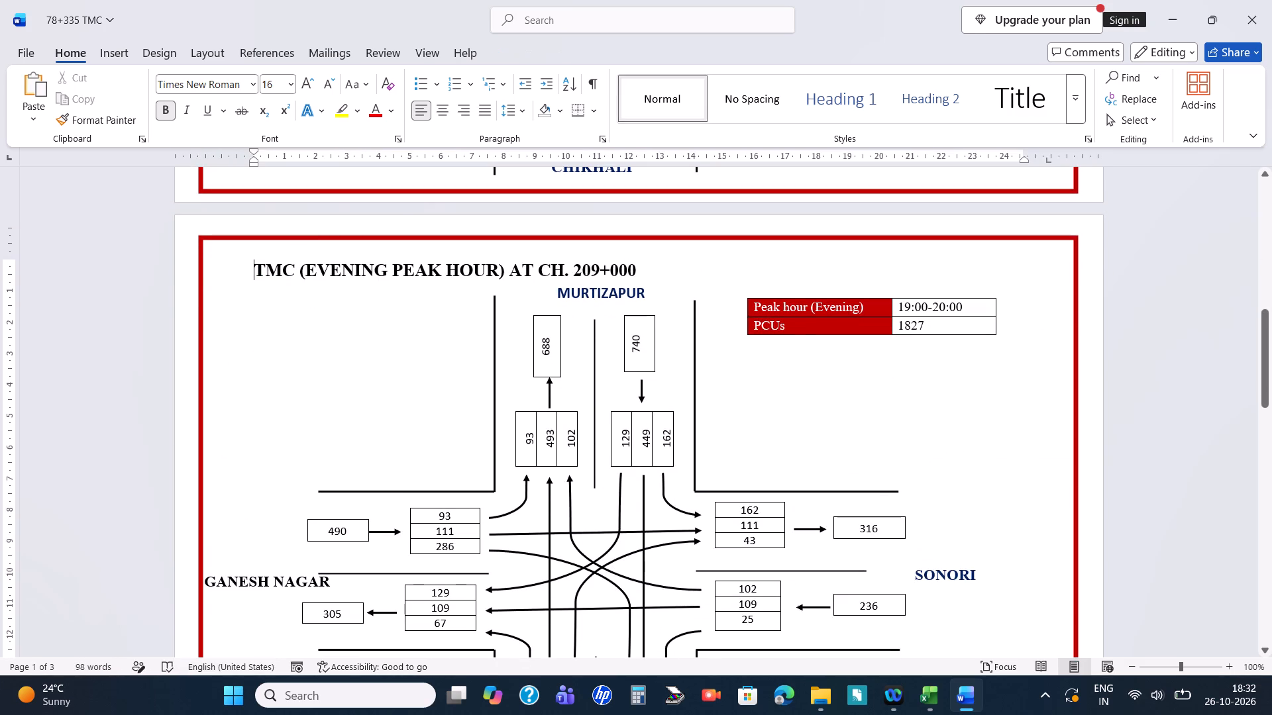
Duplicate the LATUR text box onto the opposite road arm, between the 392 and 285 boxes where GANESH NAGAR stood.
scroll(303, 522, up, 3)
scroll(303, 522, right, 1)
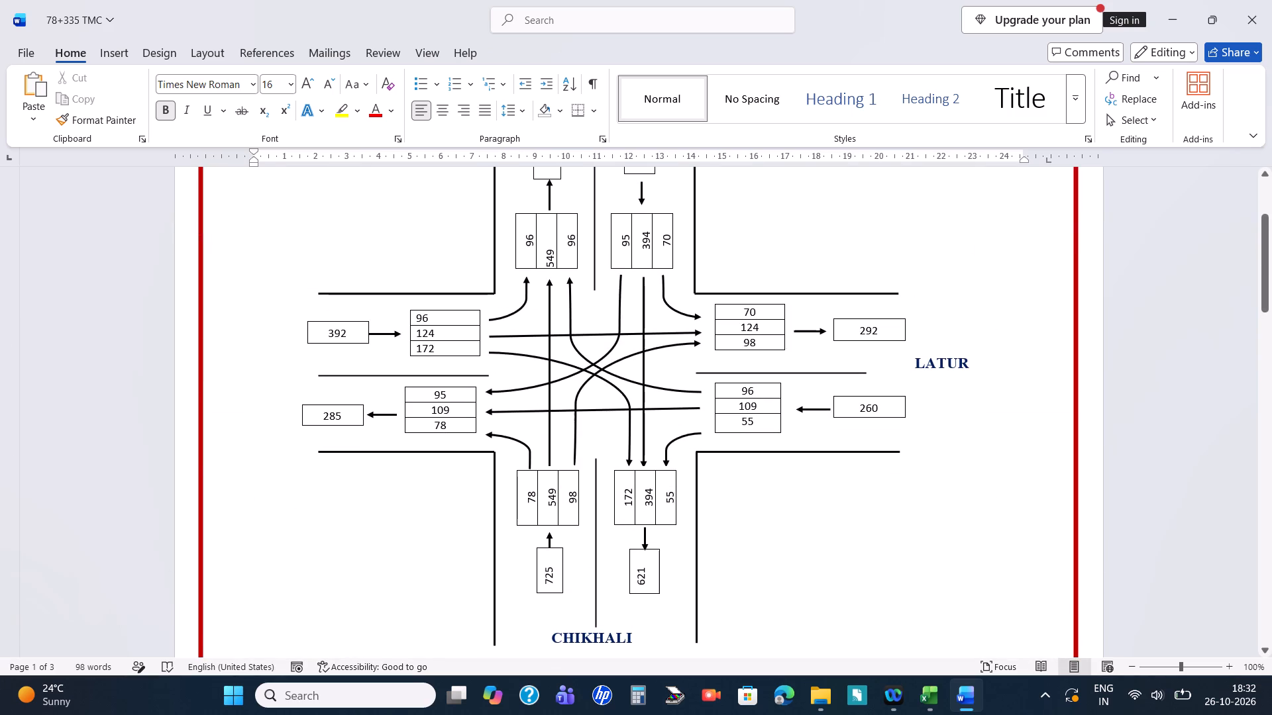
click(929, 359)
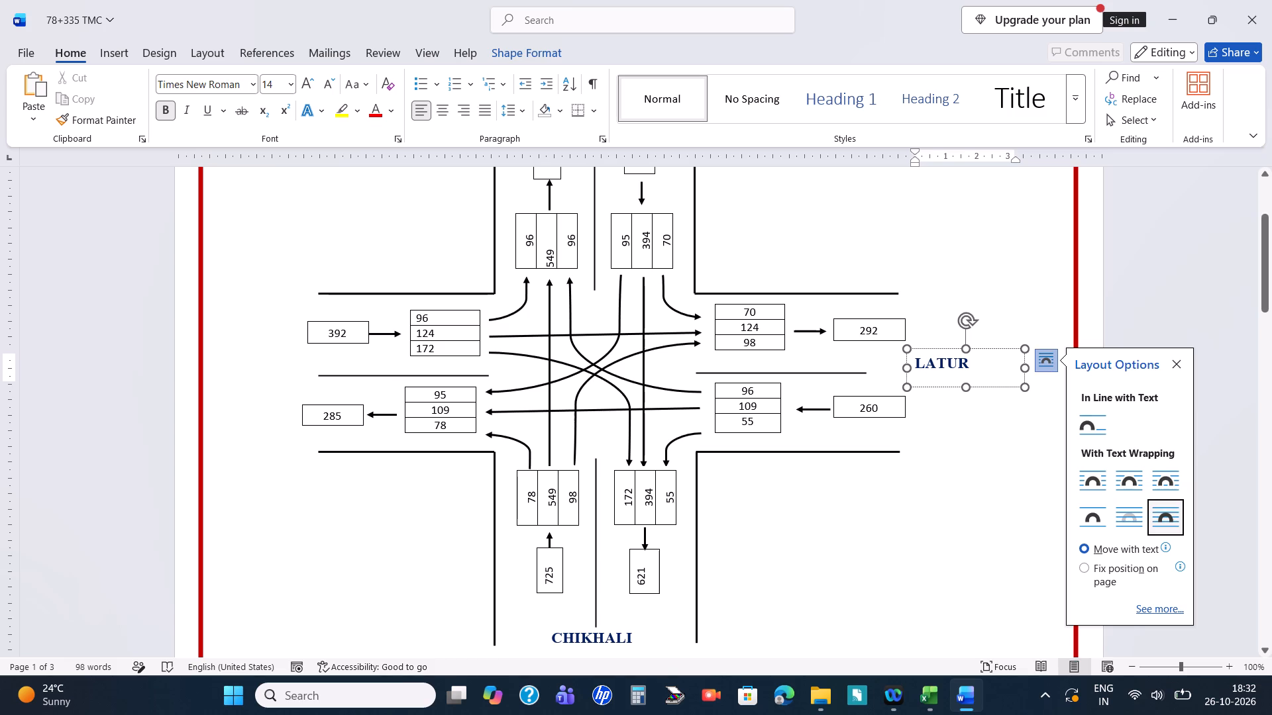
click(1018, 308)
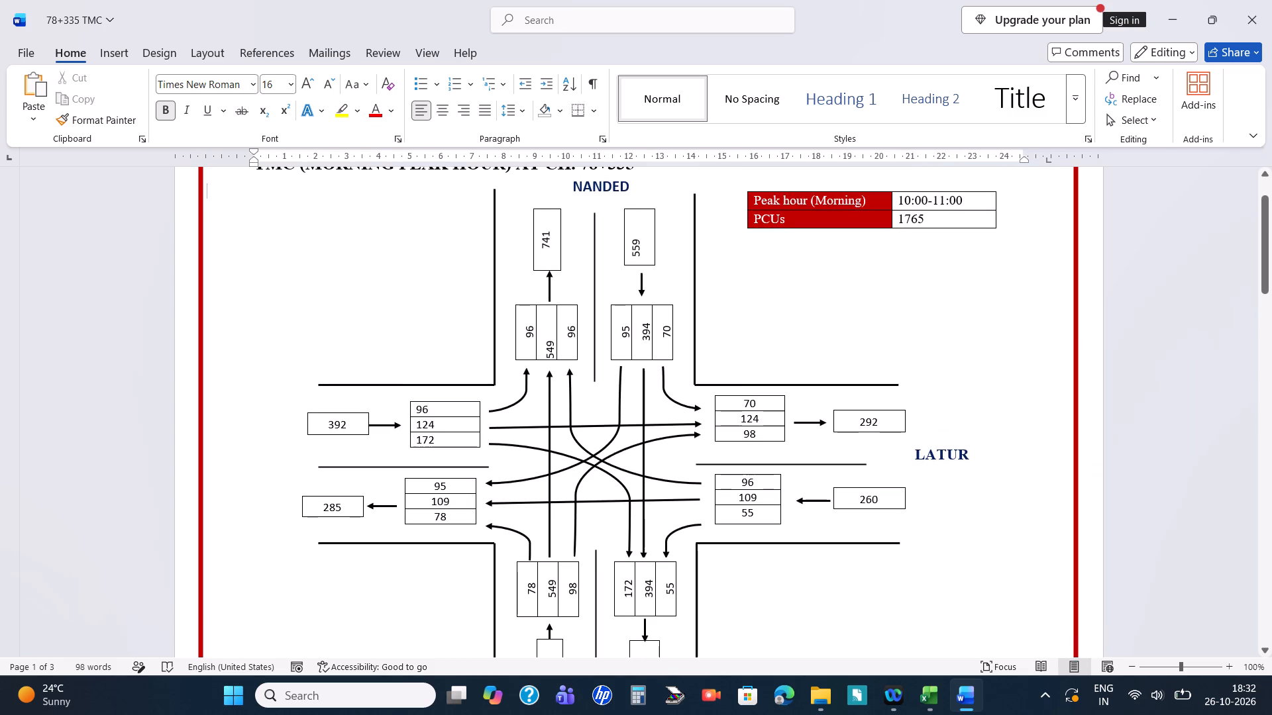
click(977, 452)
ctrl+drag(981, 441, 964, 448)
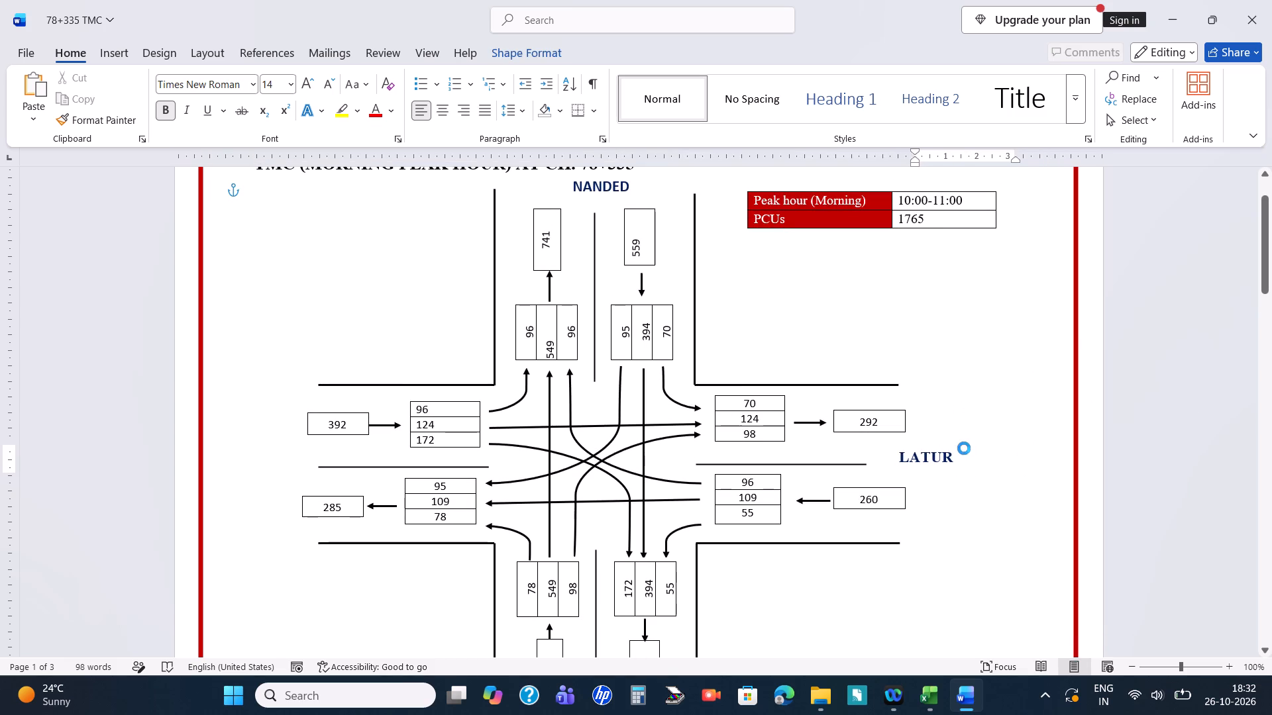
ctrl+drag(964, 448, 994, 445)
click(991, 442)
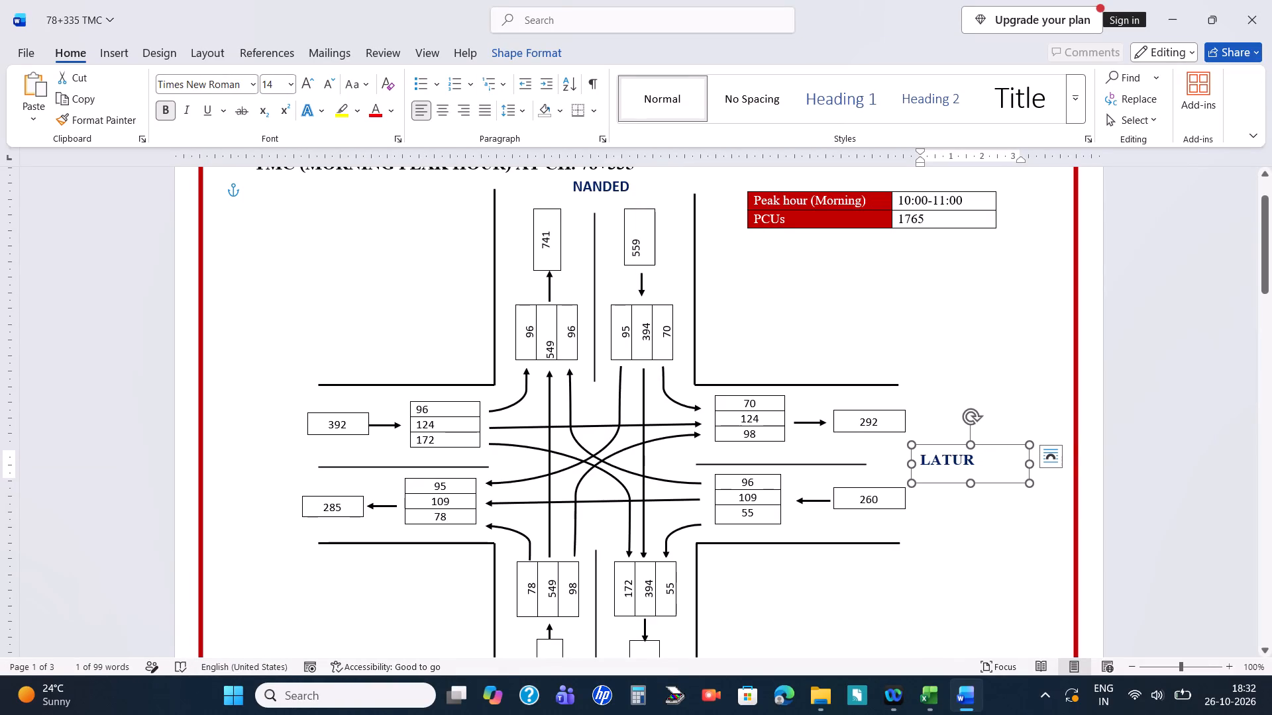
ctrl+click(992, 439)
click(995, 455)
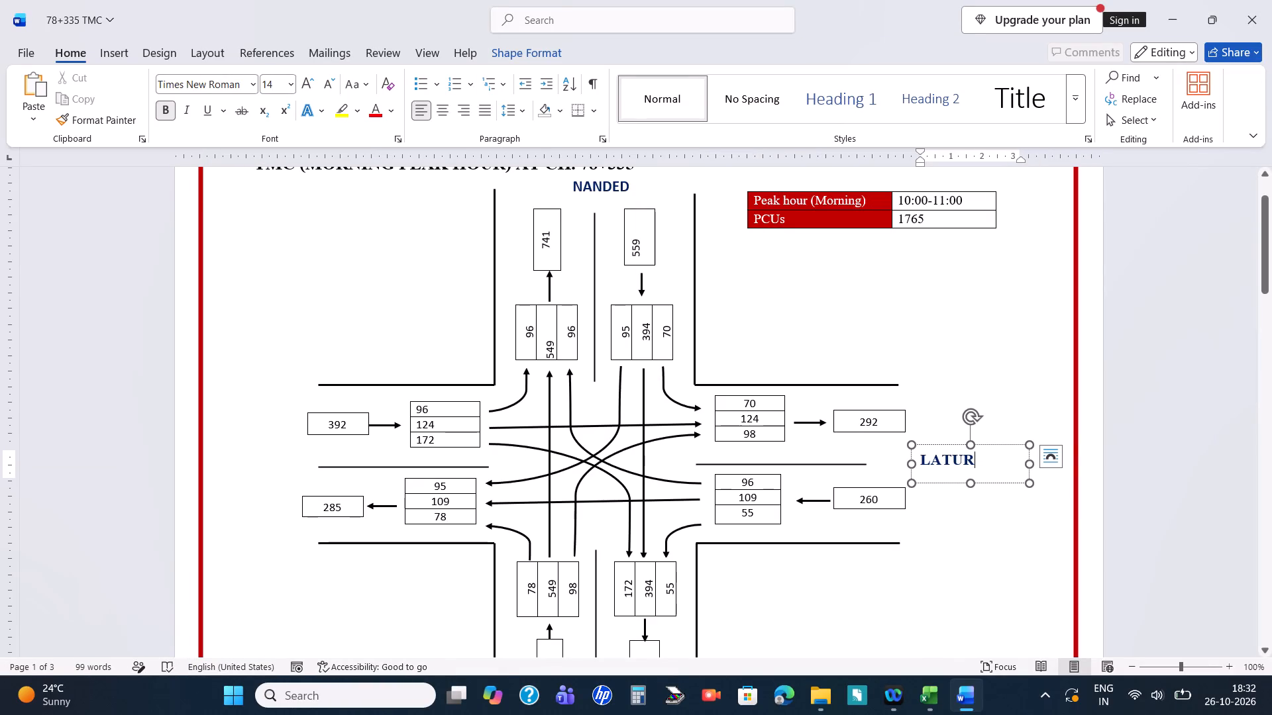
ctrl+drag(996, 444, 933, 440)
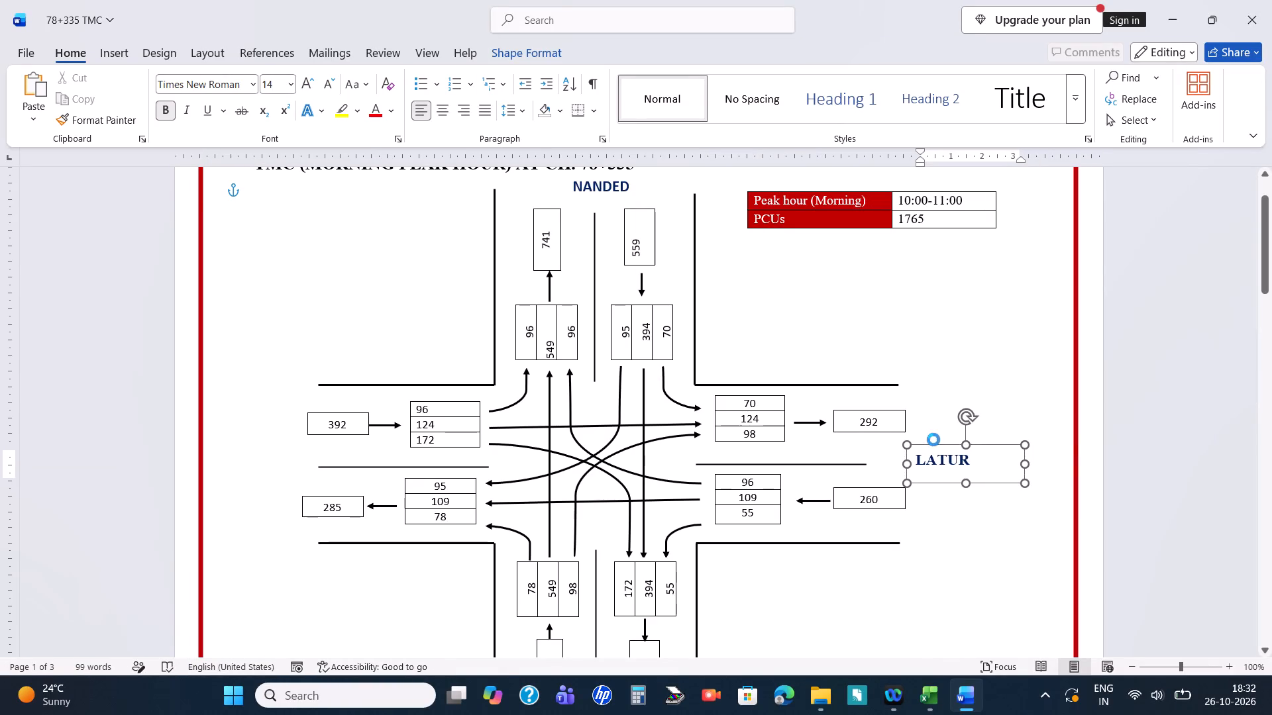
ctrl+drag(933, 440, 313, 452)
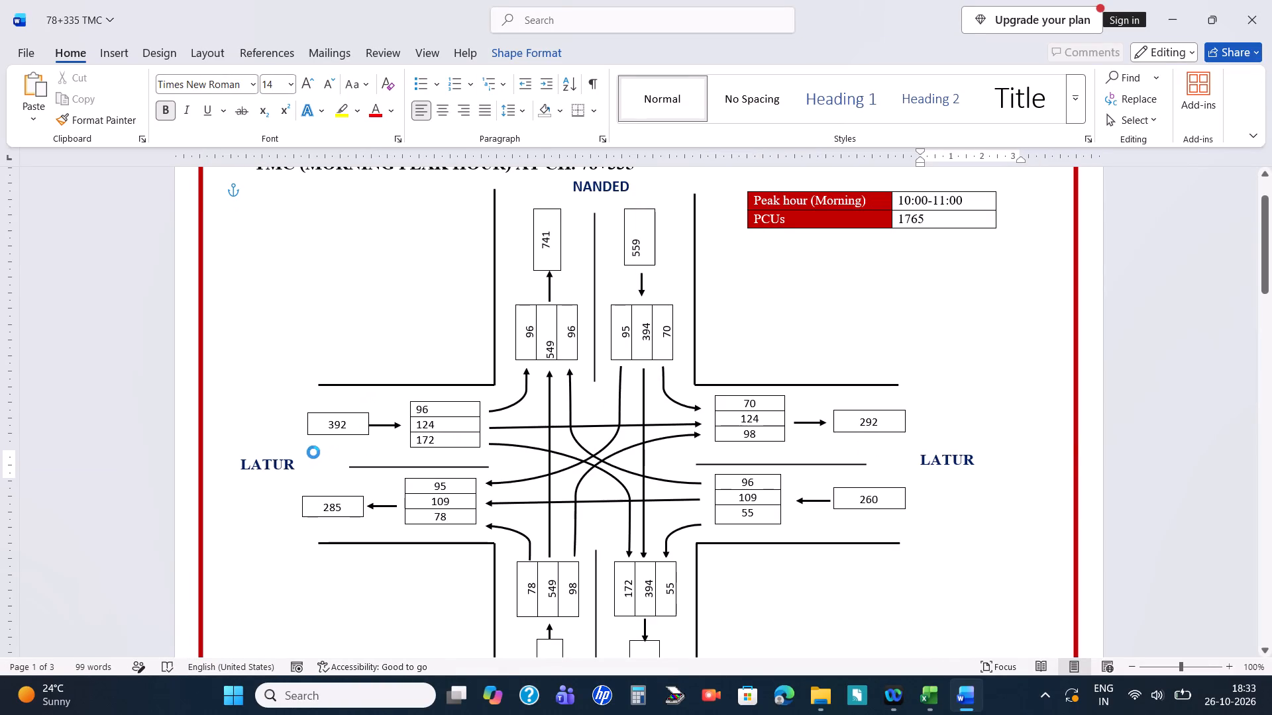
ctrl+drag(313, 452, 295, 450)
Narrow the duplicated LATUR text box so that it no longer covers the road line beside it.
click(305, 467)
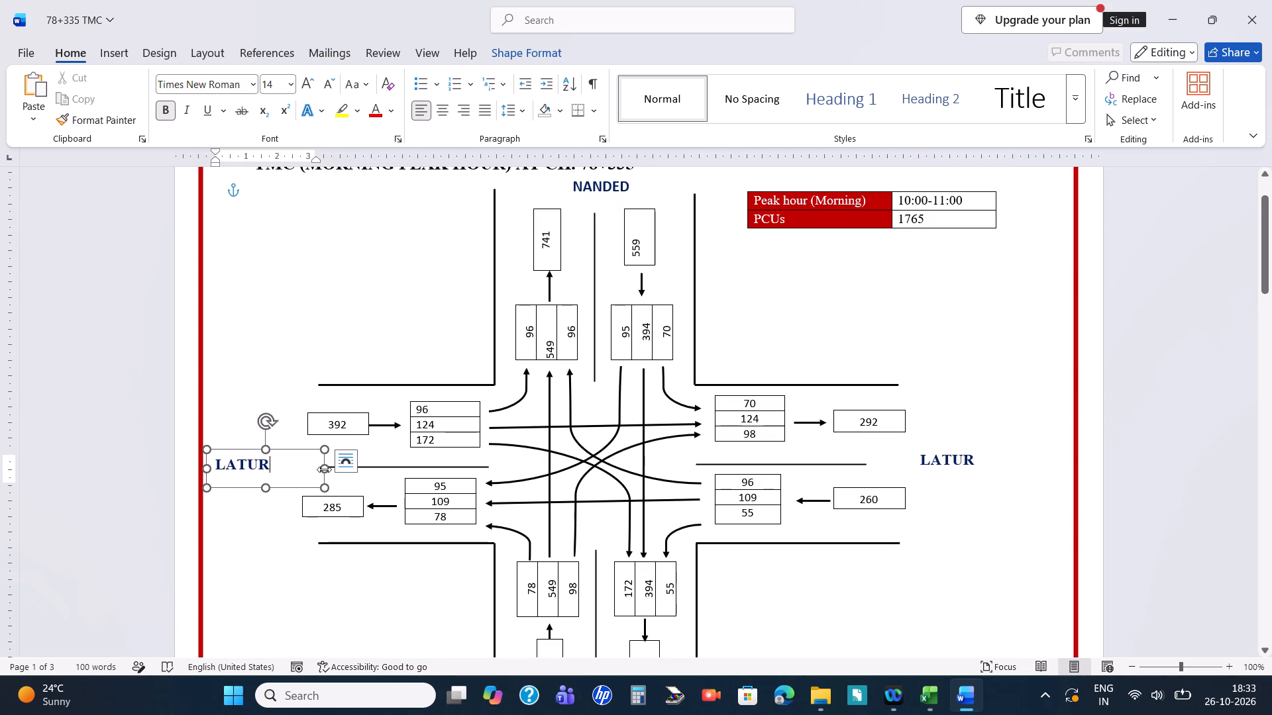
drag(327, 467, 274, 469)
click(274, 469)
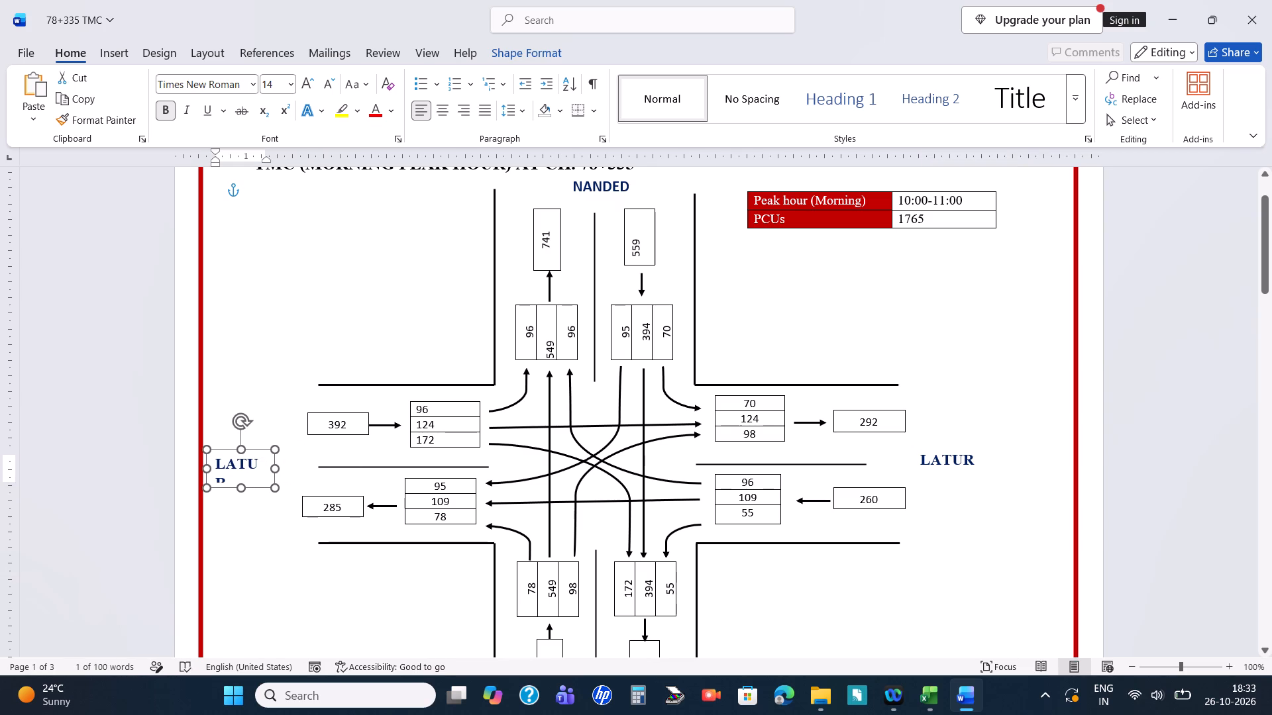
Shift the duplicated LATUR text box closer to the road's centre line, between the 392 and 285 boxes.
drag(270, 452, 280, 453)
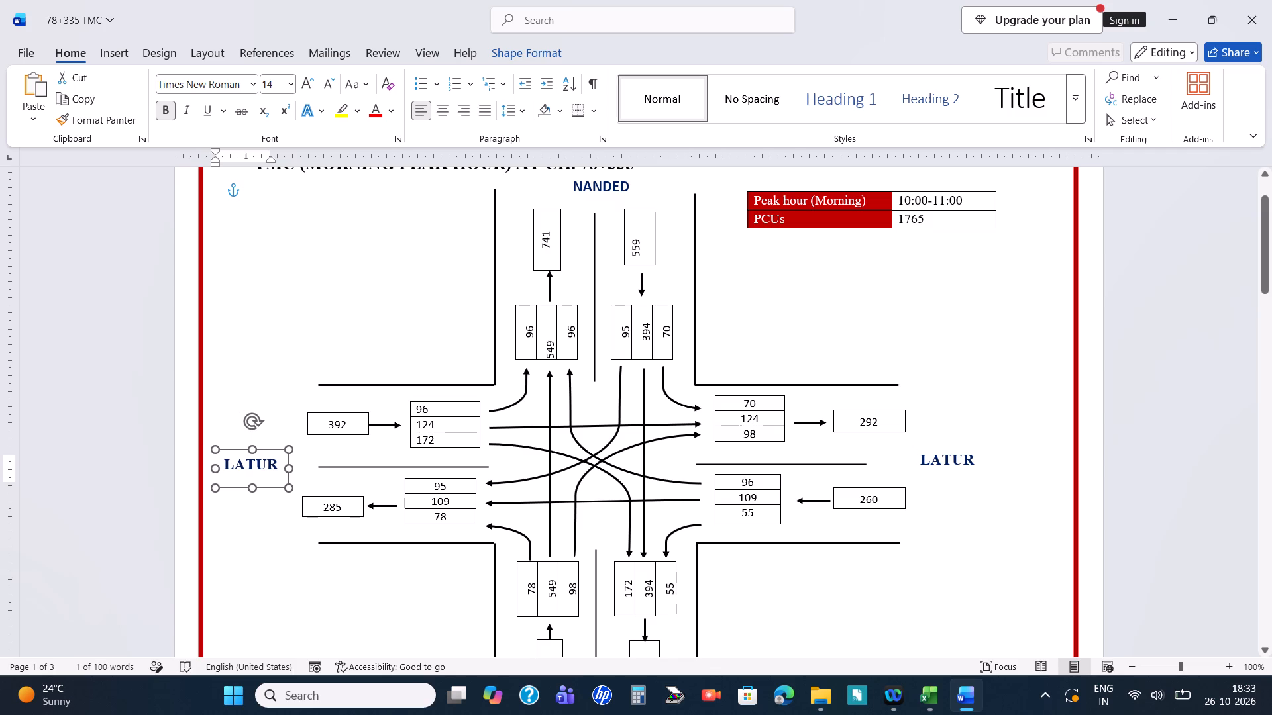
drag(280, 453, 286, 453)
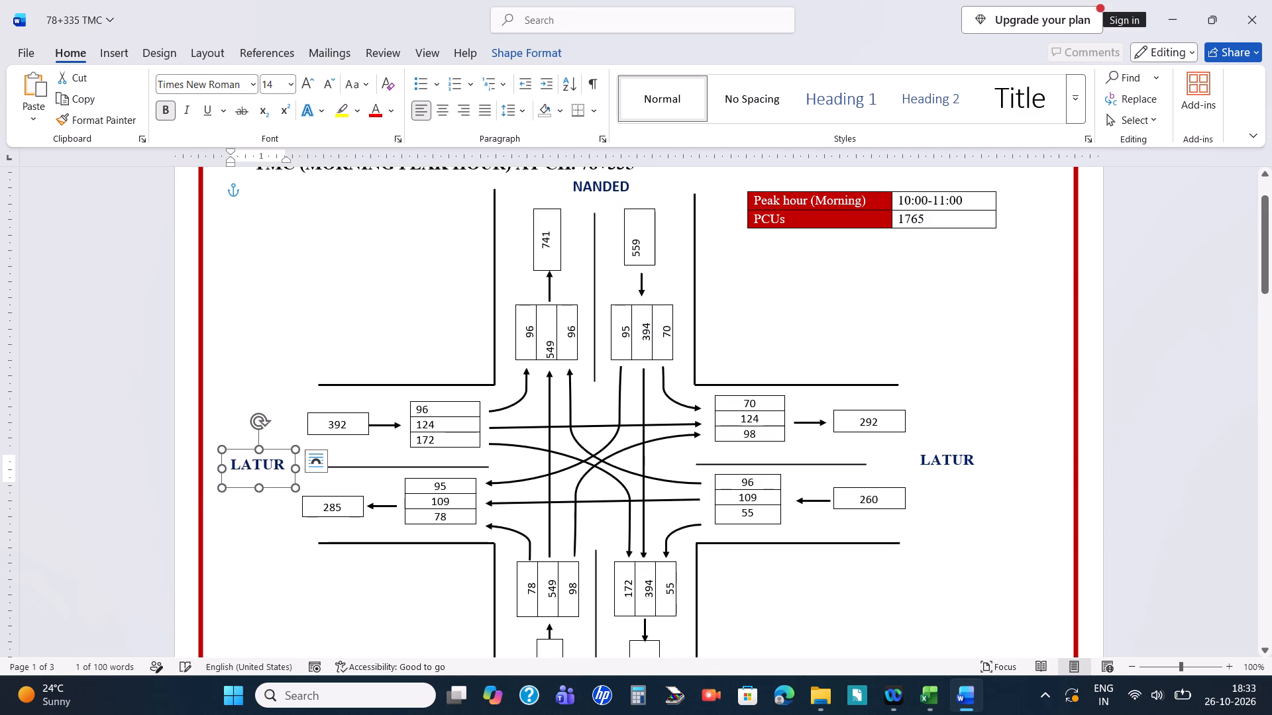
click(1047, 406)
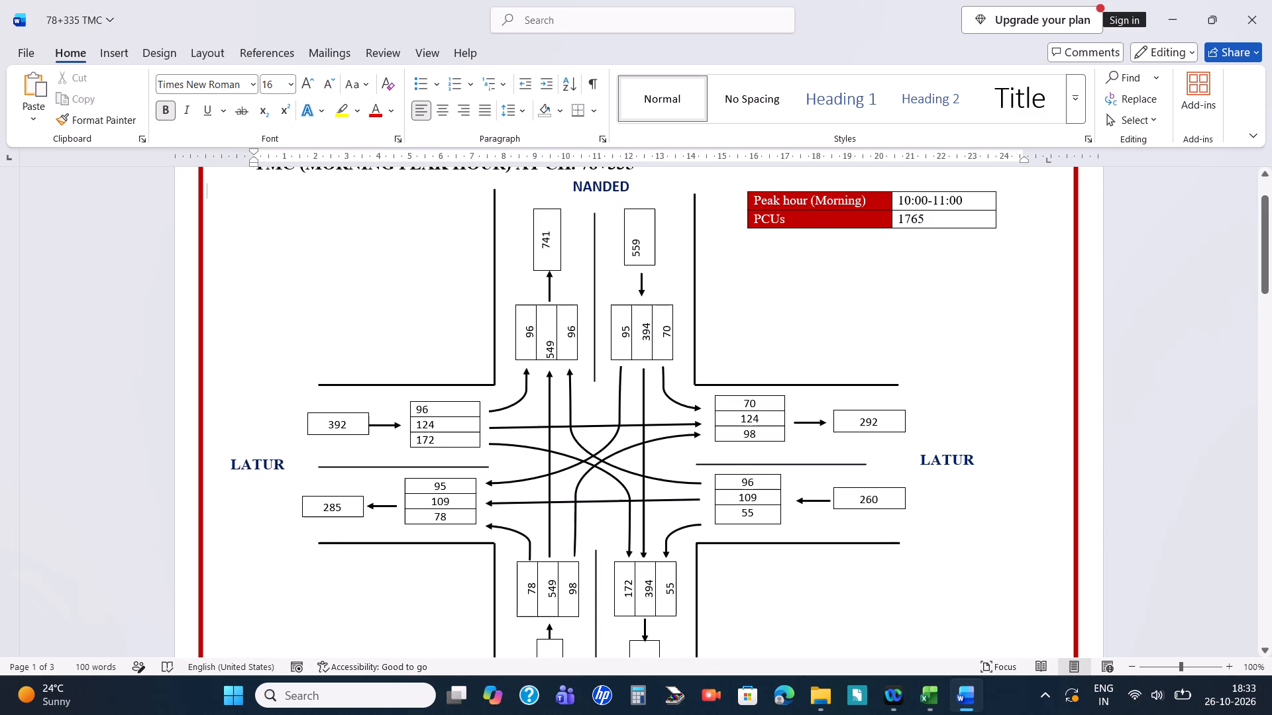
Change the duplicated LATUR label beside the 392 and 285 boxes to BABALGAON, widening its text box to fit on one line.
click(291, 463)
key(BackSpace)
key(BackSpace)
key(BackSpace)
key(BackSpace)
key(BackSpace)
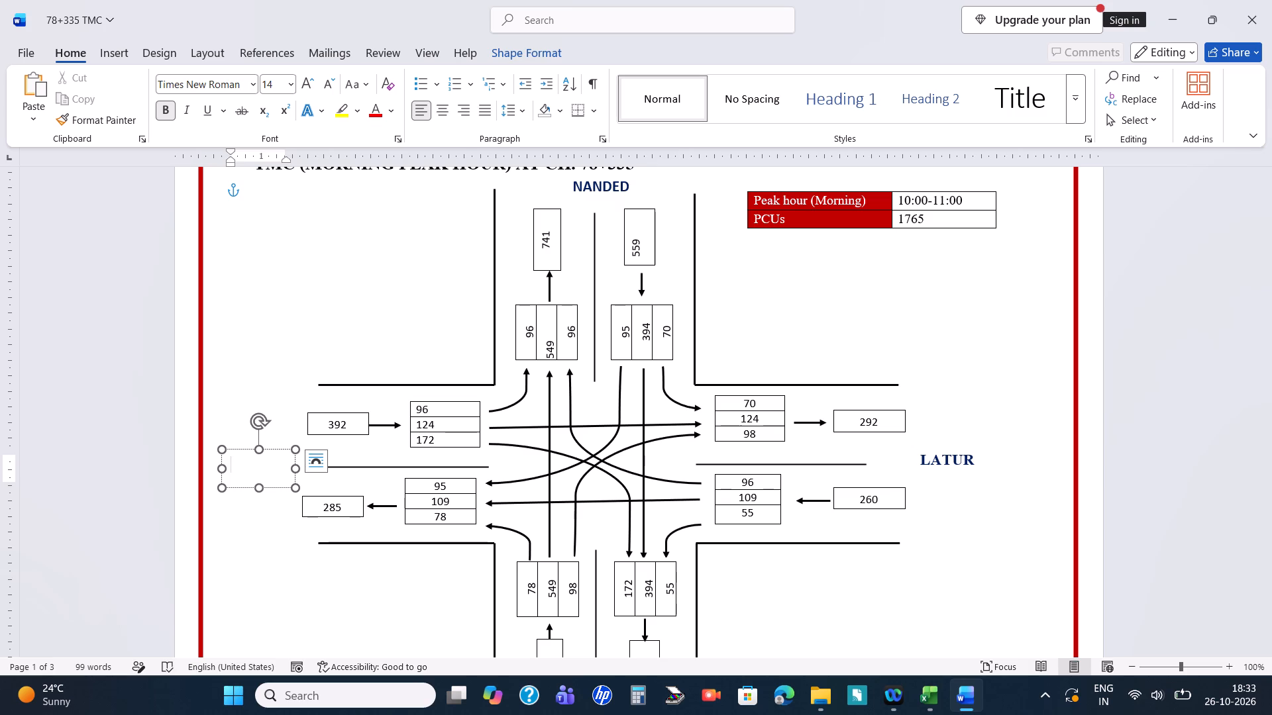
text(BAB)
text(AL)
text(GAON)
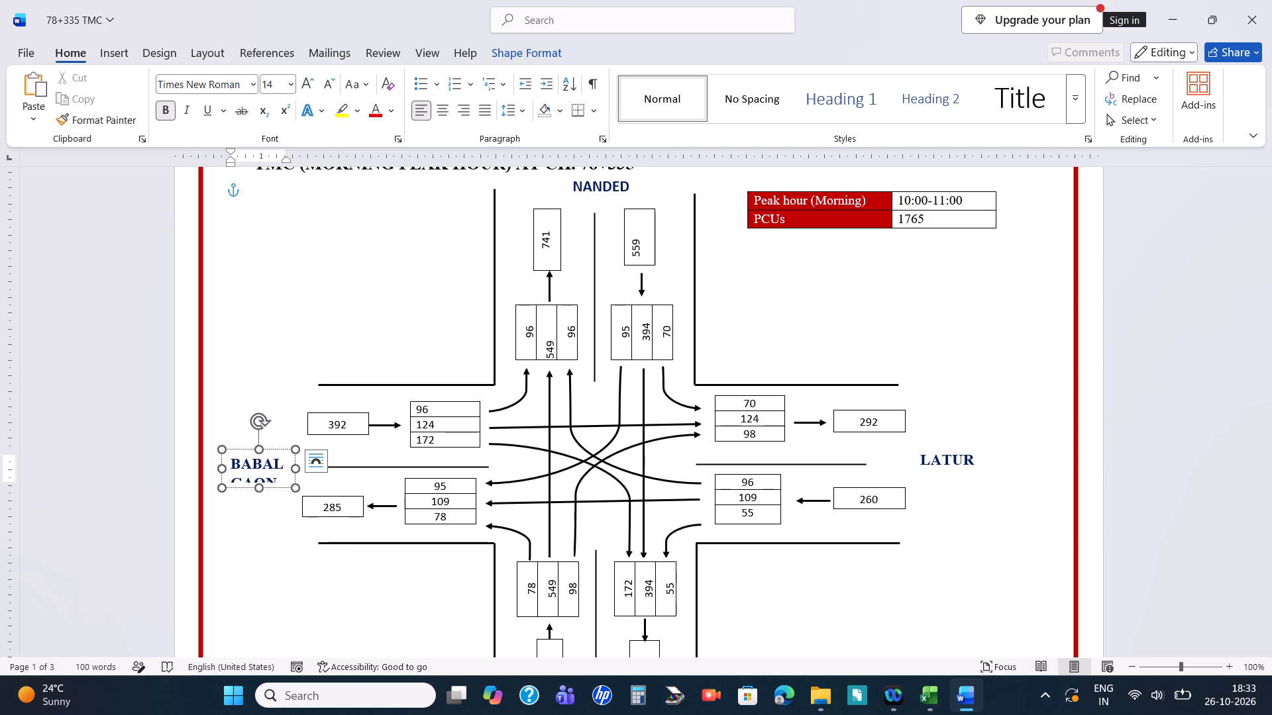
drag(297, 471, 317, 469)
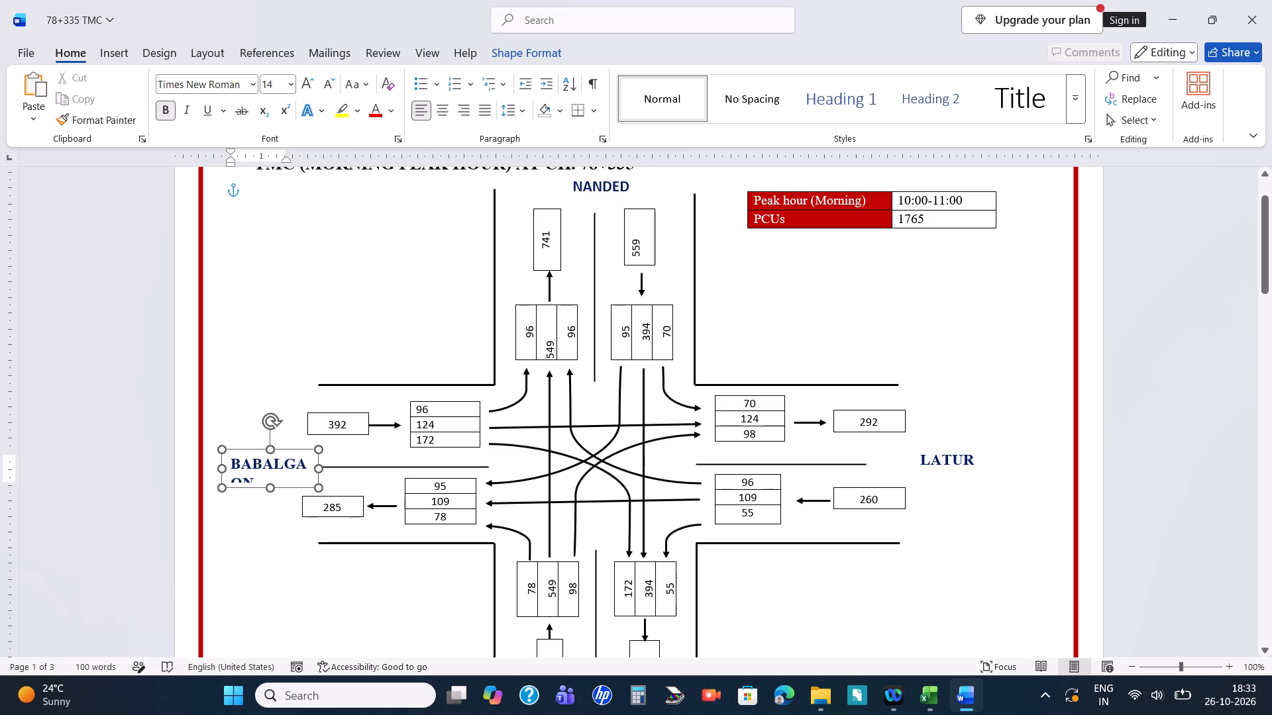
drag(317, 469, 341, 469)
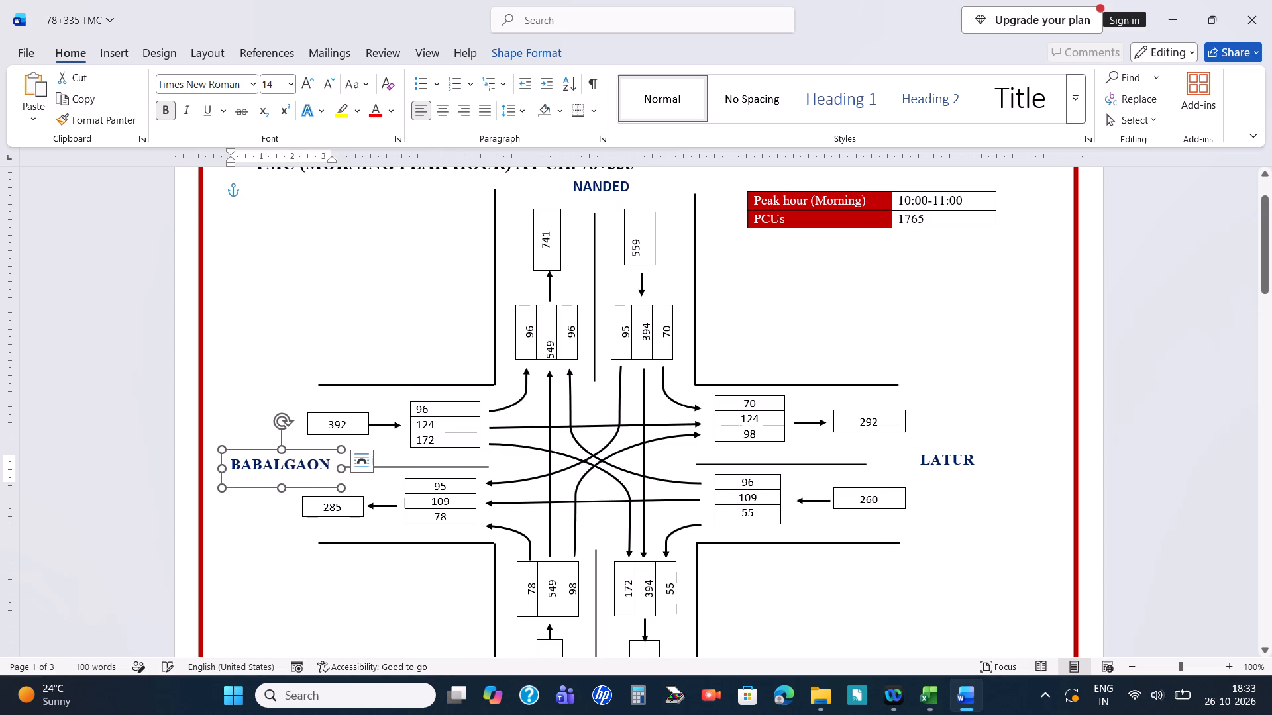
Move the BABALGAON text box clear of the road line and level with the opposite LATUR label, and save the document.
drag(323, 448, 307, 452)
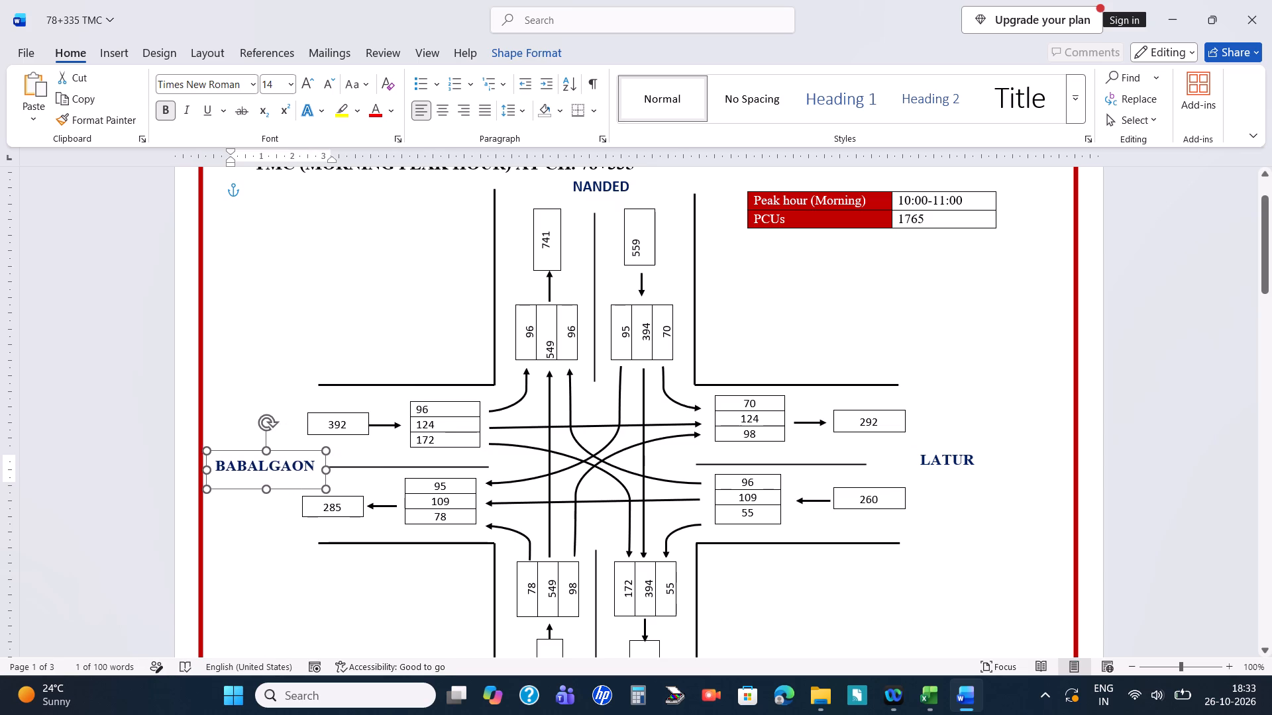
drag(307, 452, 303, 450)
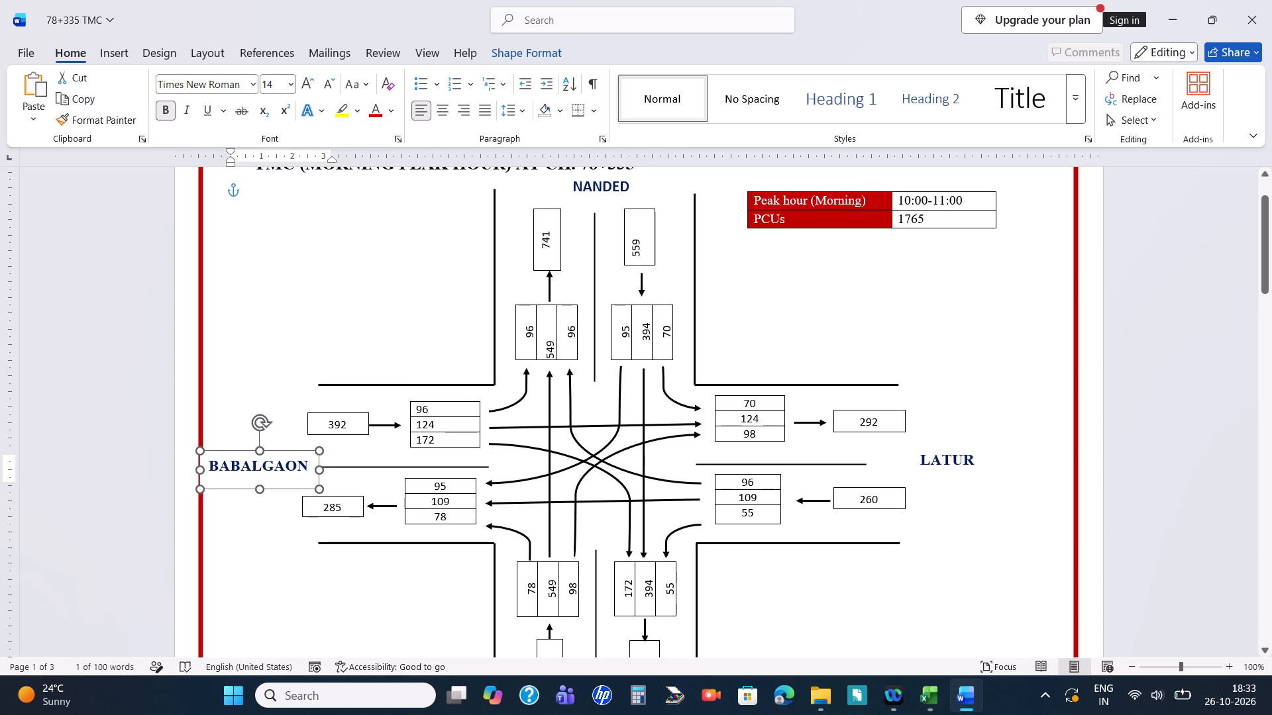
drag(303, 450, 307, 442)
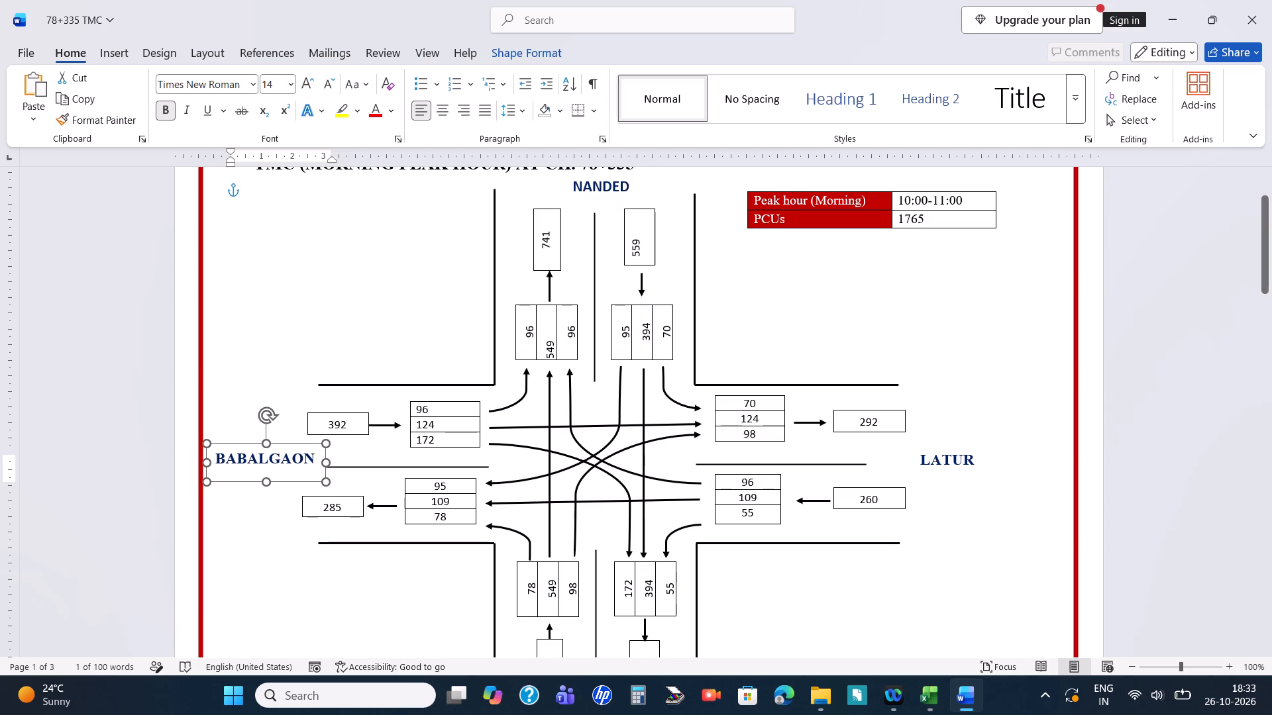
drag(307, 442, 305, 444)
click(399, 341)
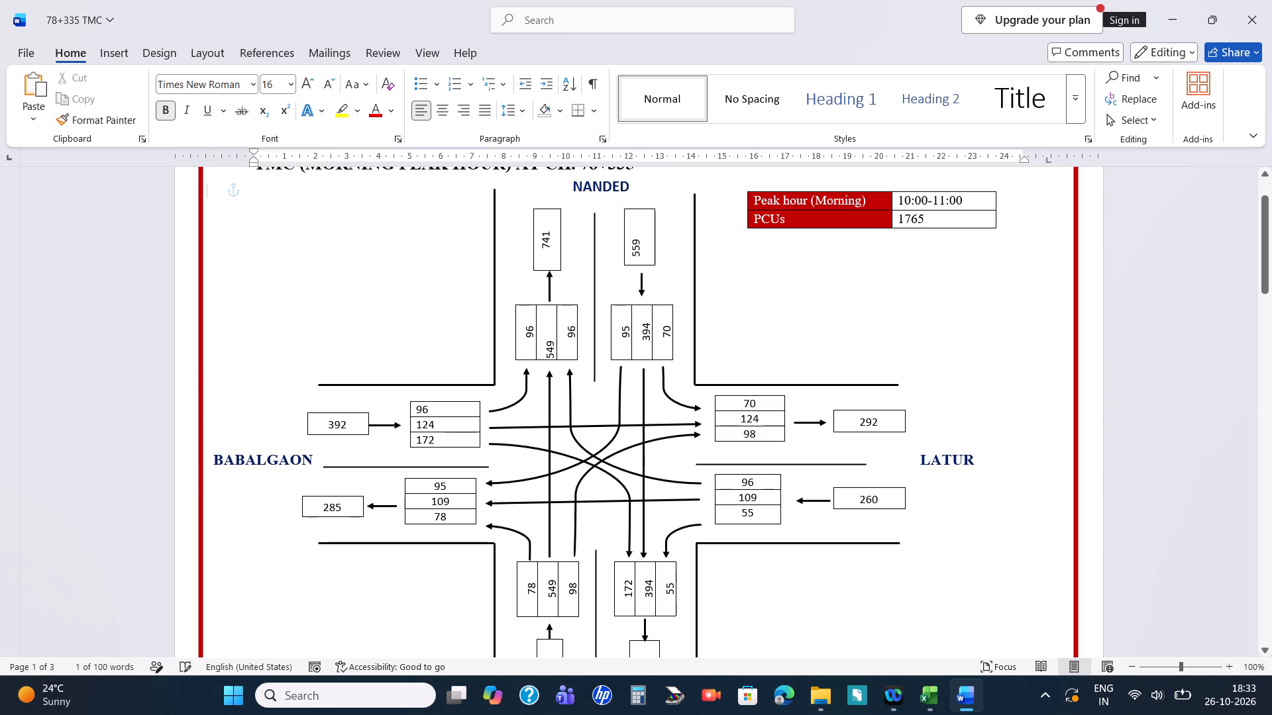
key(ctrl+s)
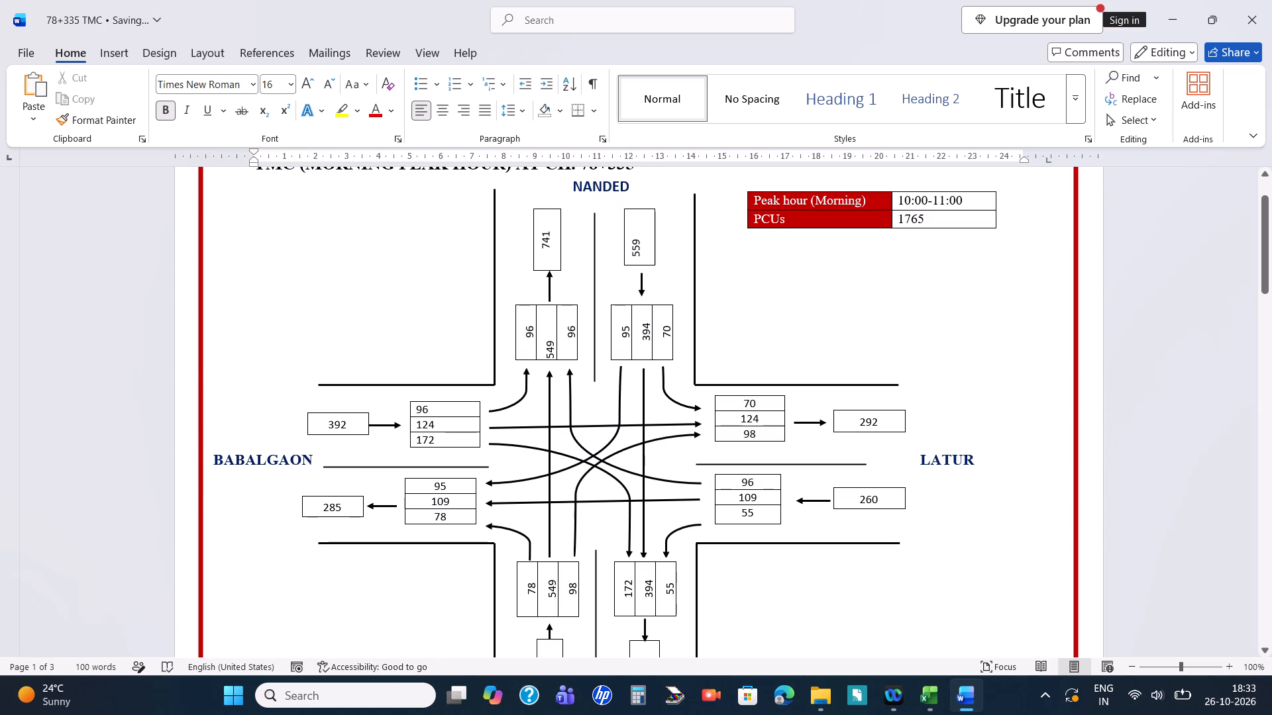
Replace the CHIKHALI label below the morning junction diagram with AUSA.
scroll(413, 374, down, 7)
click(619, 451)
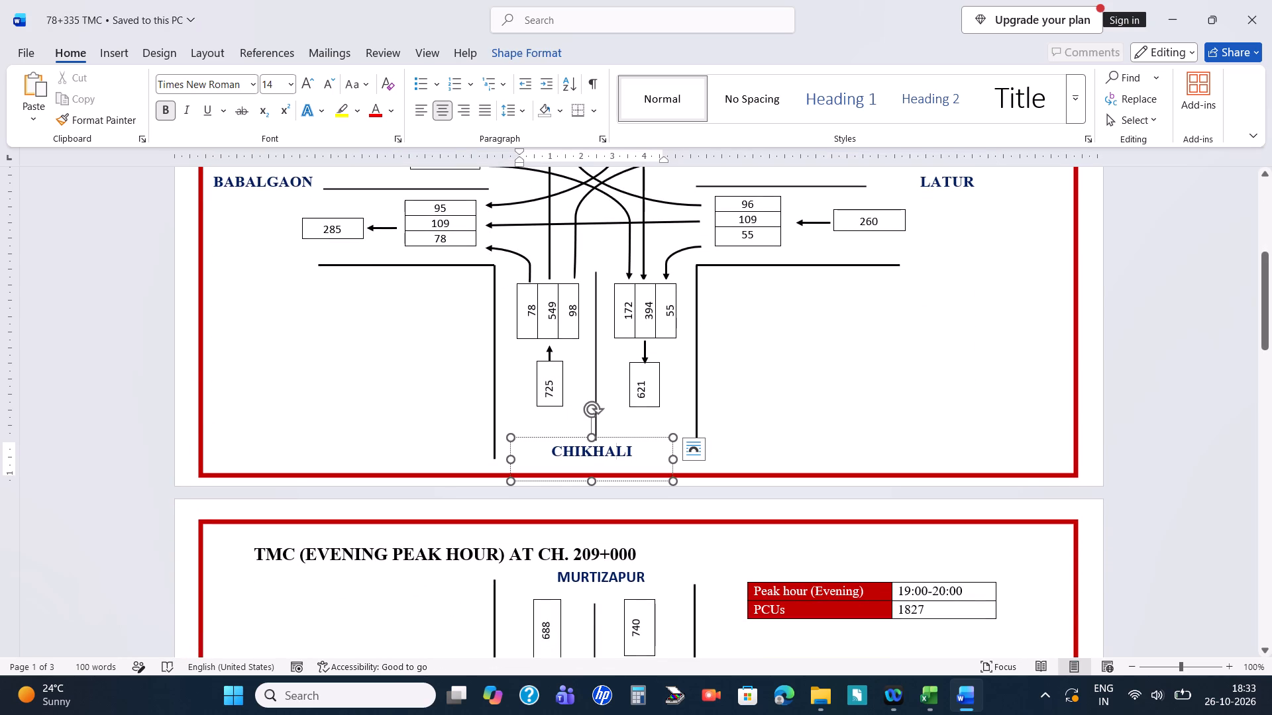
drag(638, 454, 556, 452)
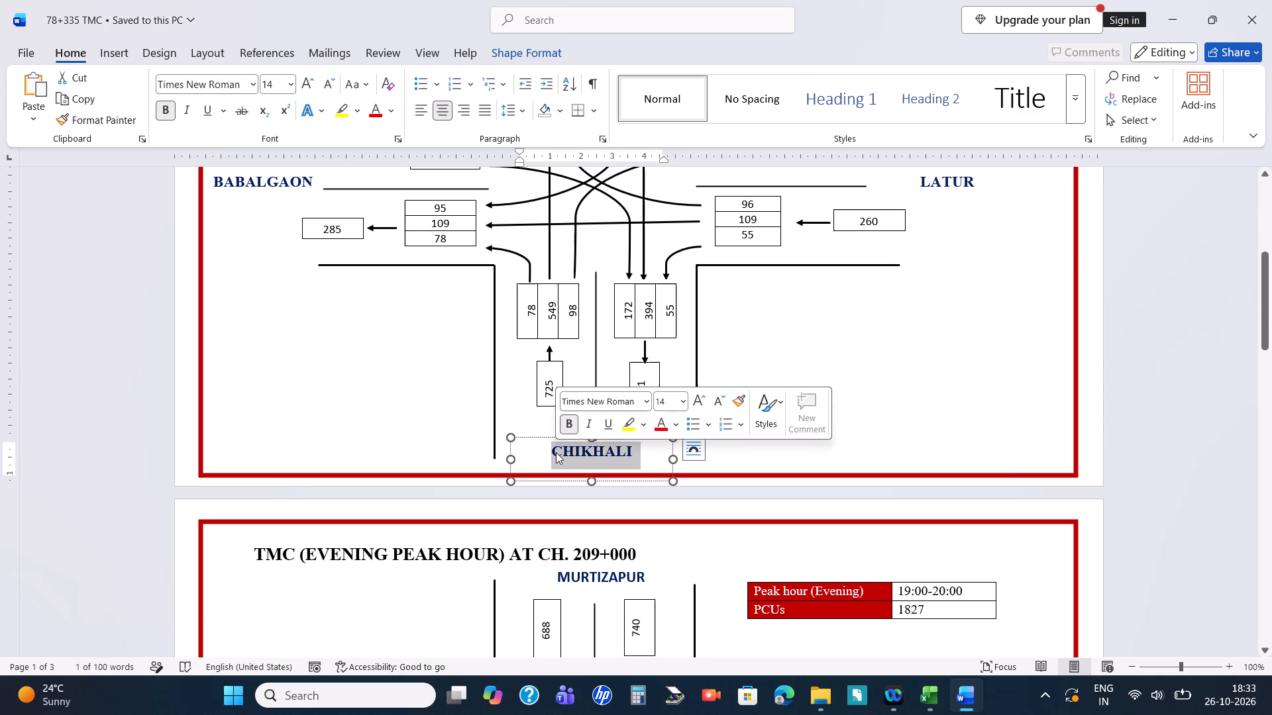
key(BackSpace)
text(AUSA)
Copy the AUSA label text from the morning diagram over the CHIKHALI label below the evening junction diagram.
key(shift+Left)
key(shift+Left)
key(shift+Left)
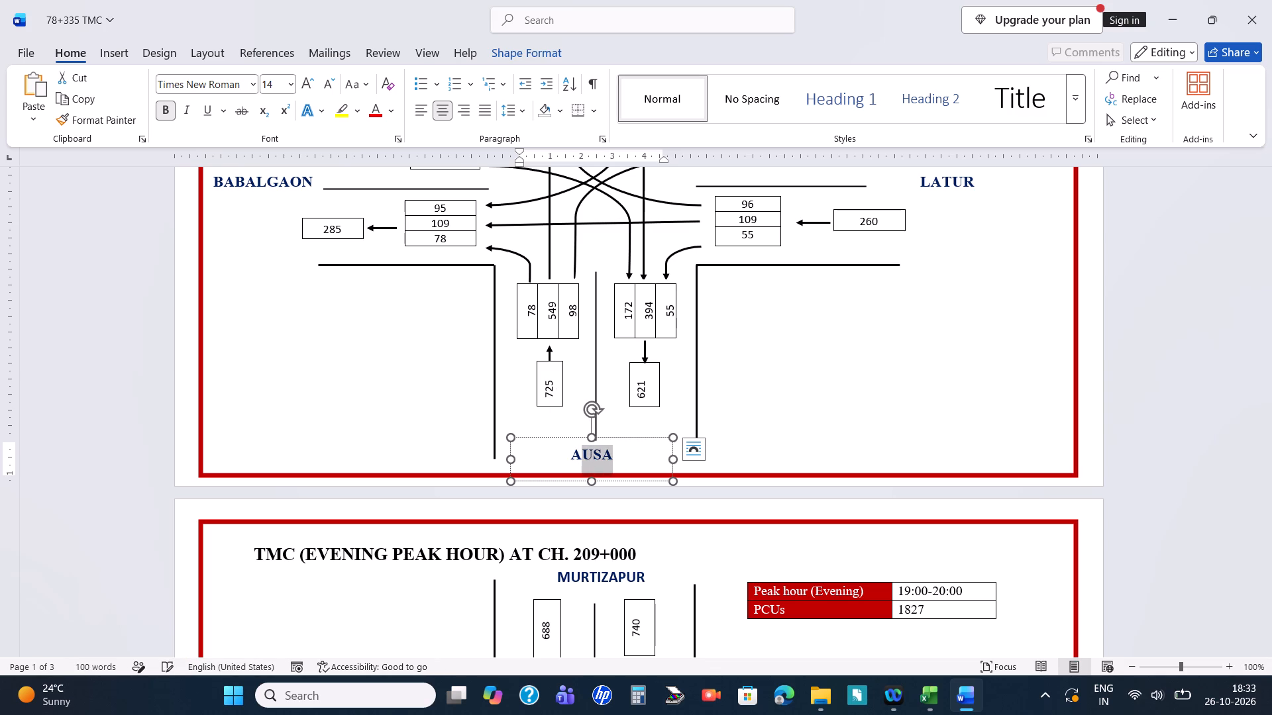
key(shift+Left)
key(ctrl+c)
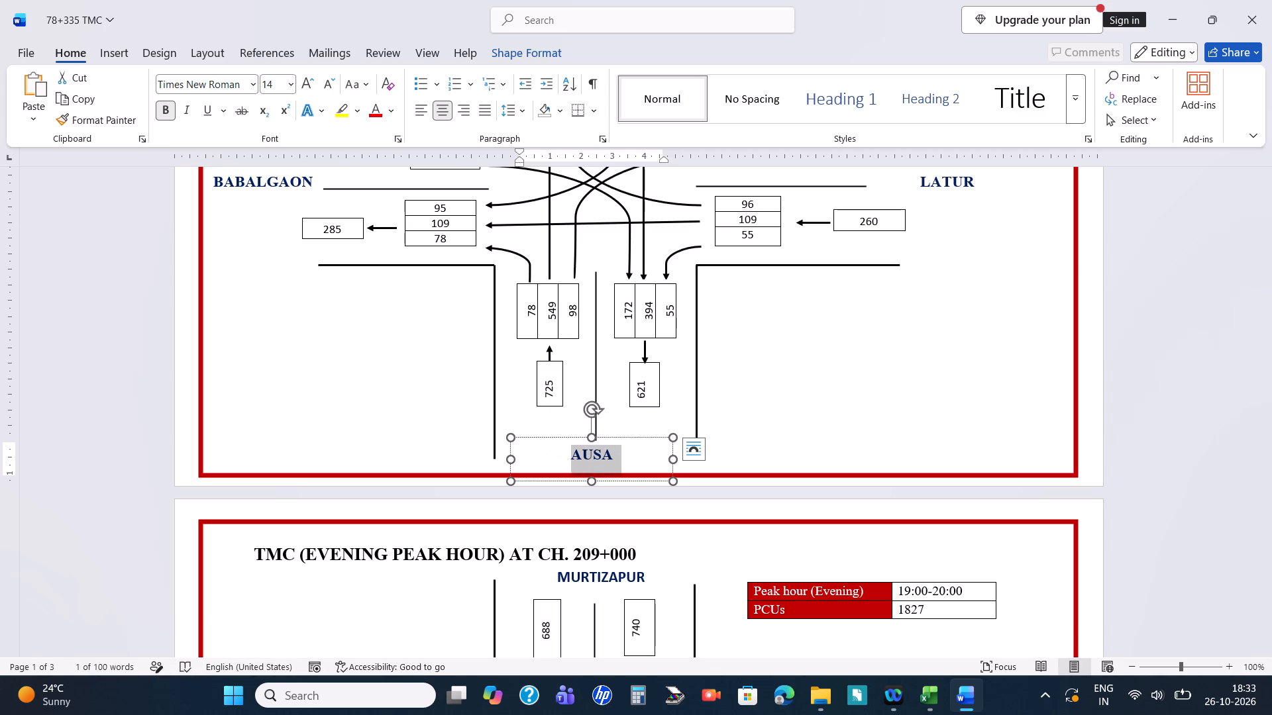
scroll(556, 452, down, 13)
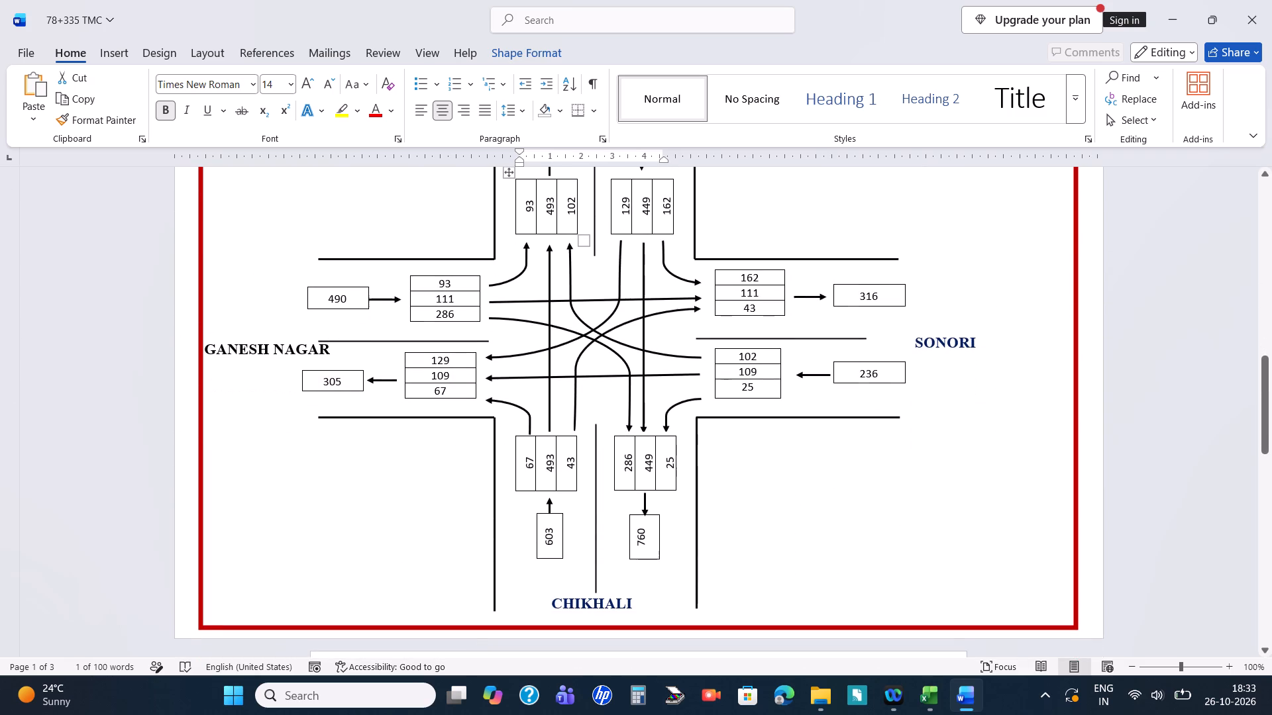
triple_click(627, 606)
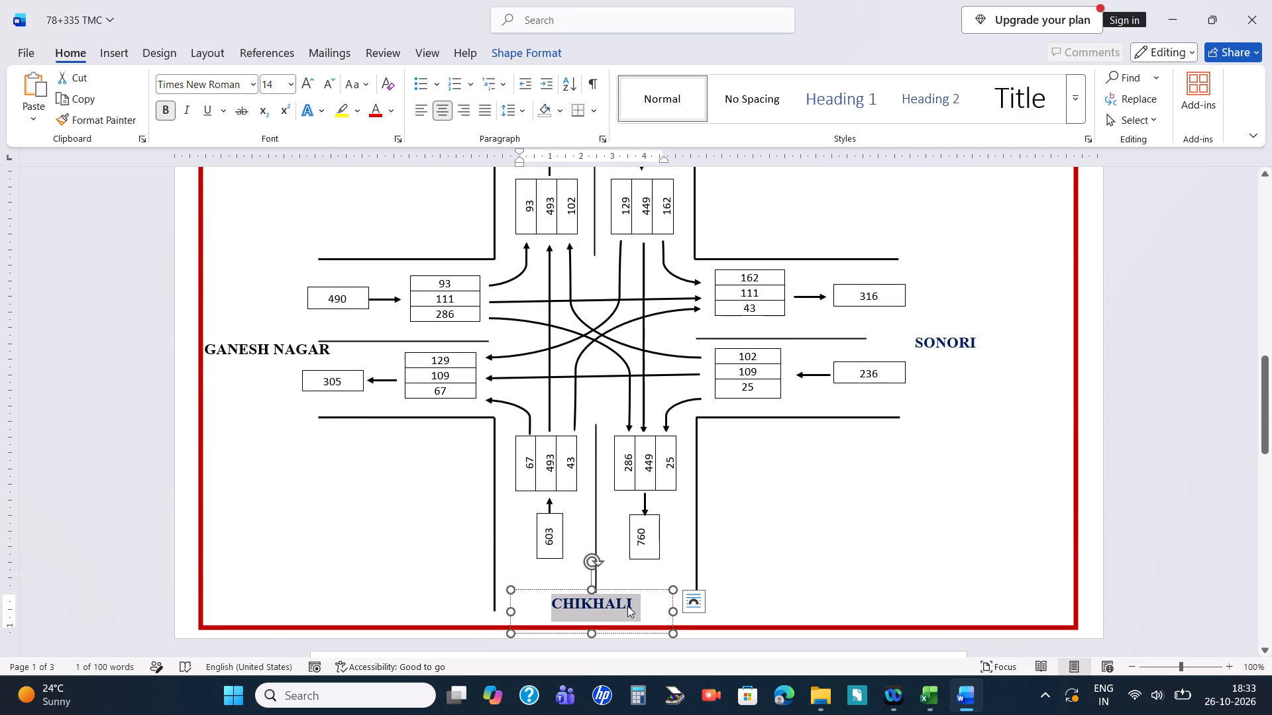
key(ctrl+v)
Copy the BABALGAON label text from the morning diagram over the GANESH NAGAR label in the evening diagram.
scroll(487, 475, up, 15)
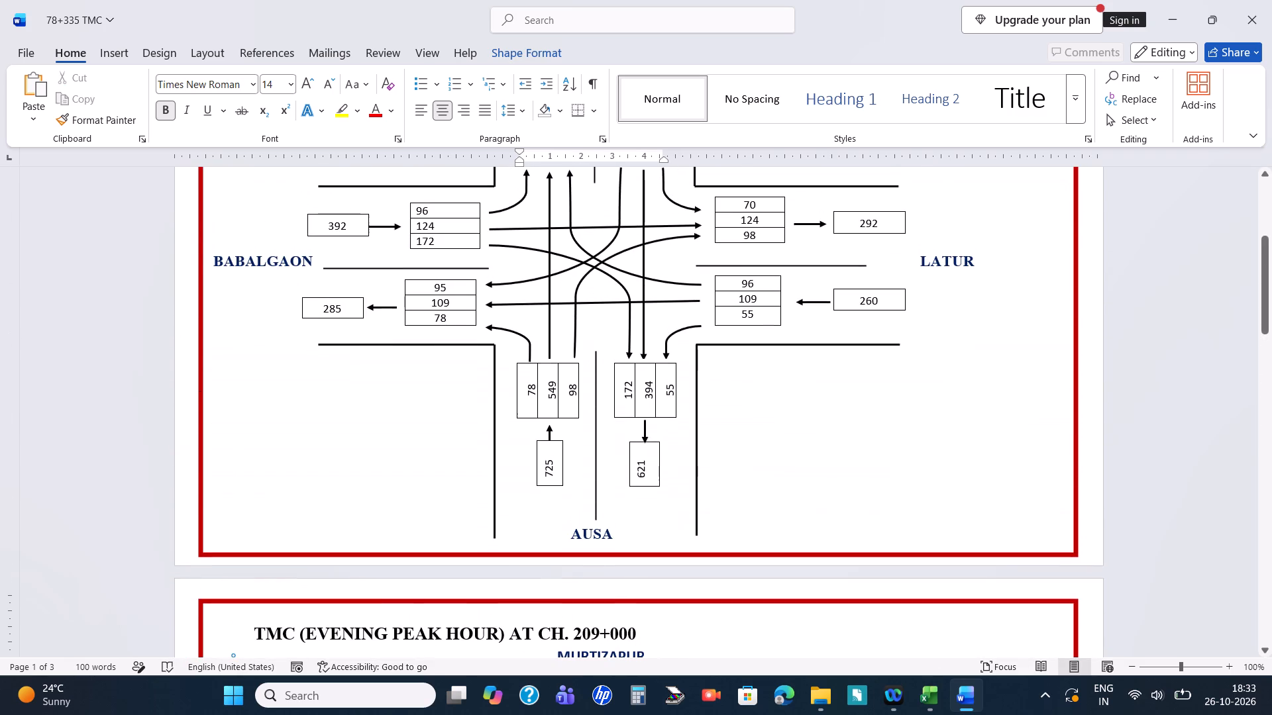
triple_click(266, 256)
key(ctrl+c)
scroll(266, 256, down, 3)
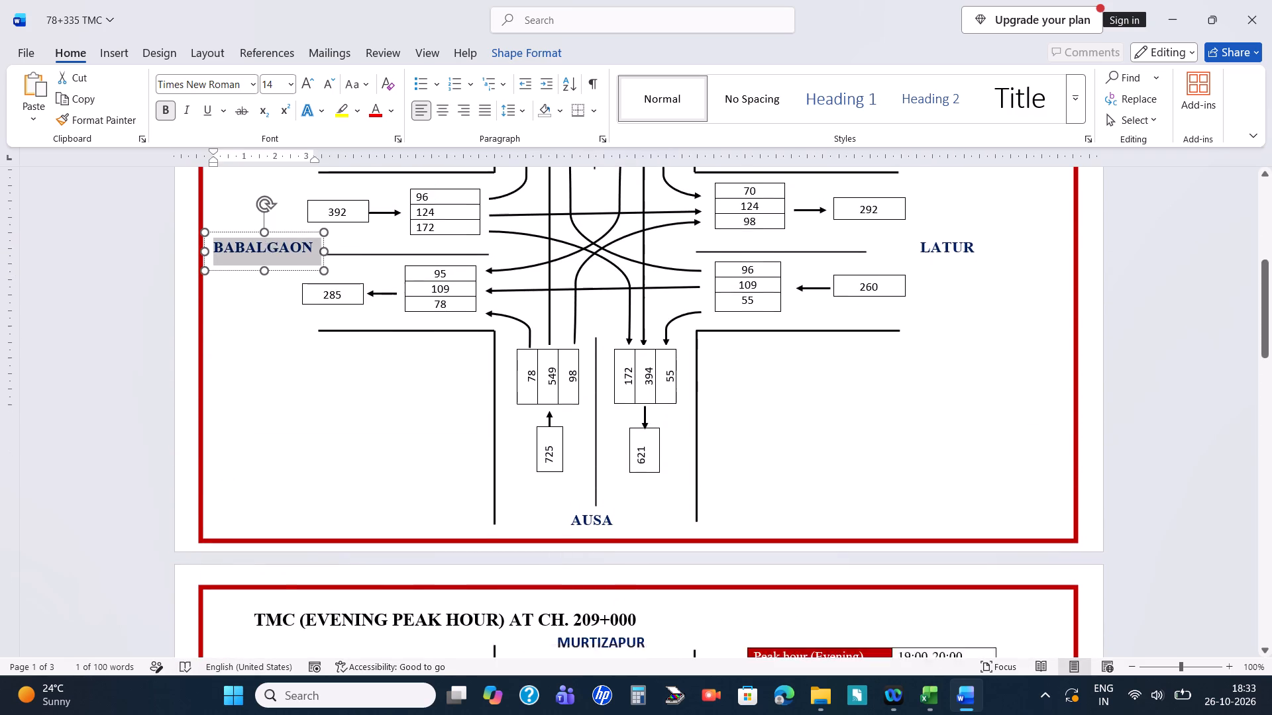
scroll(266, 256, down, 10)
triple_click(267, 424)
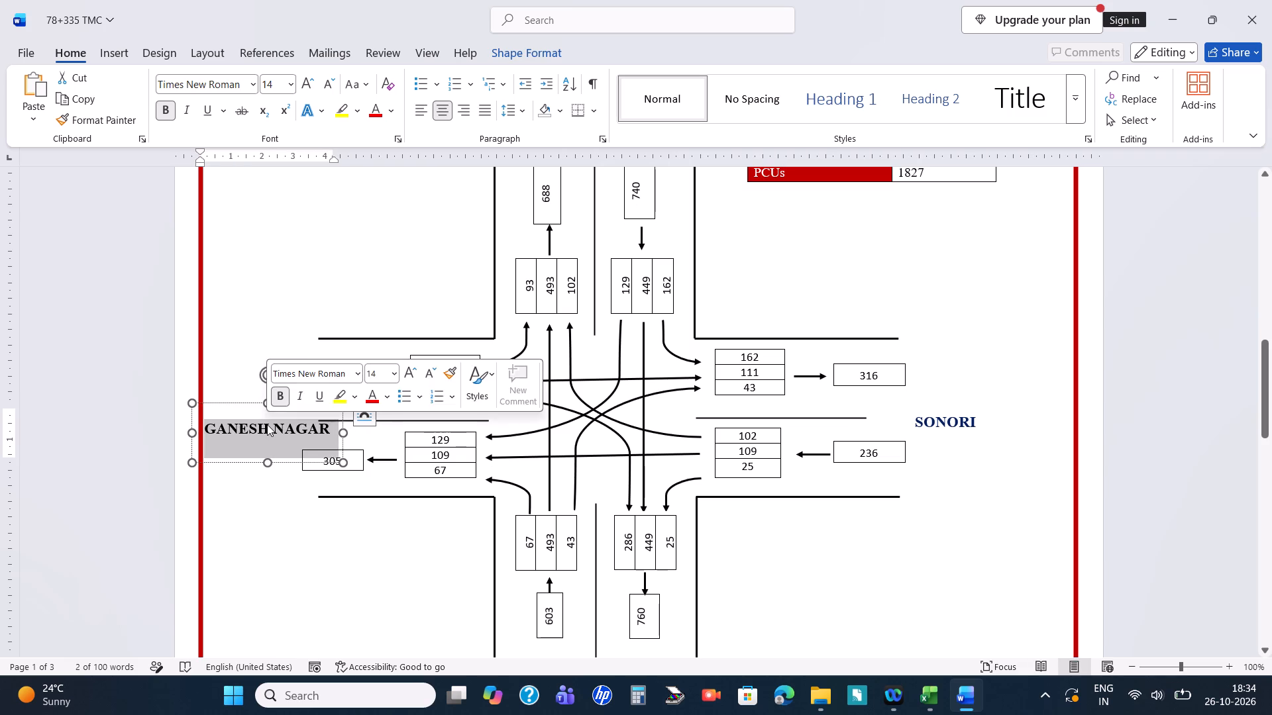
key(ctrl+v)
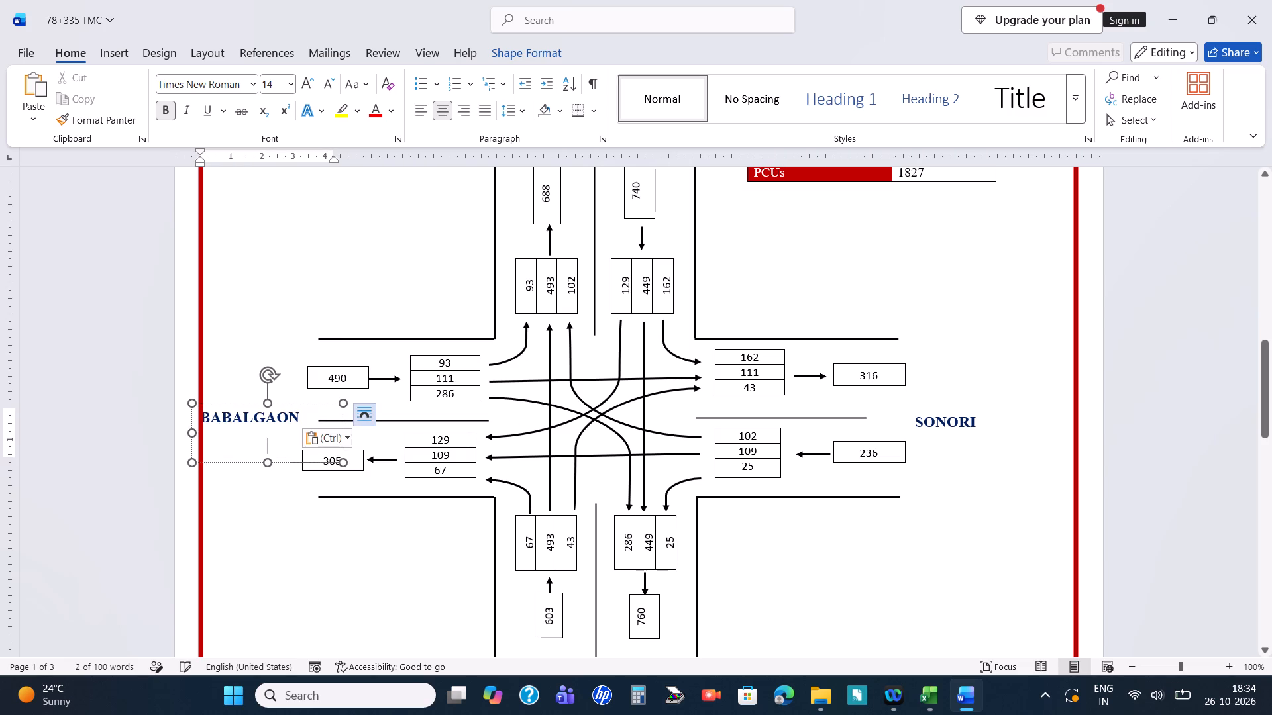
Shift the evening diagram's BABALGAON text box slightly inward so that the name clears the red page border.
click(301, 362)
click(281, 463)
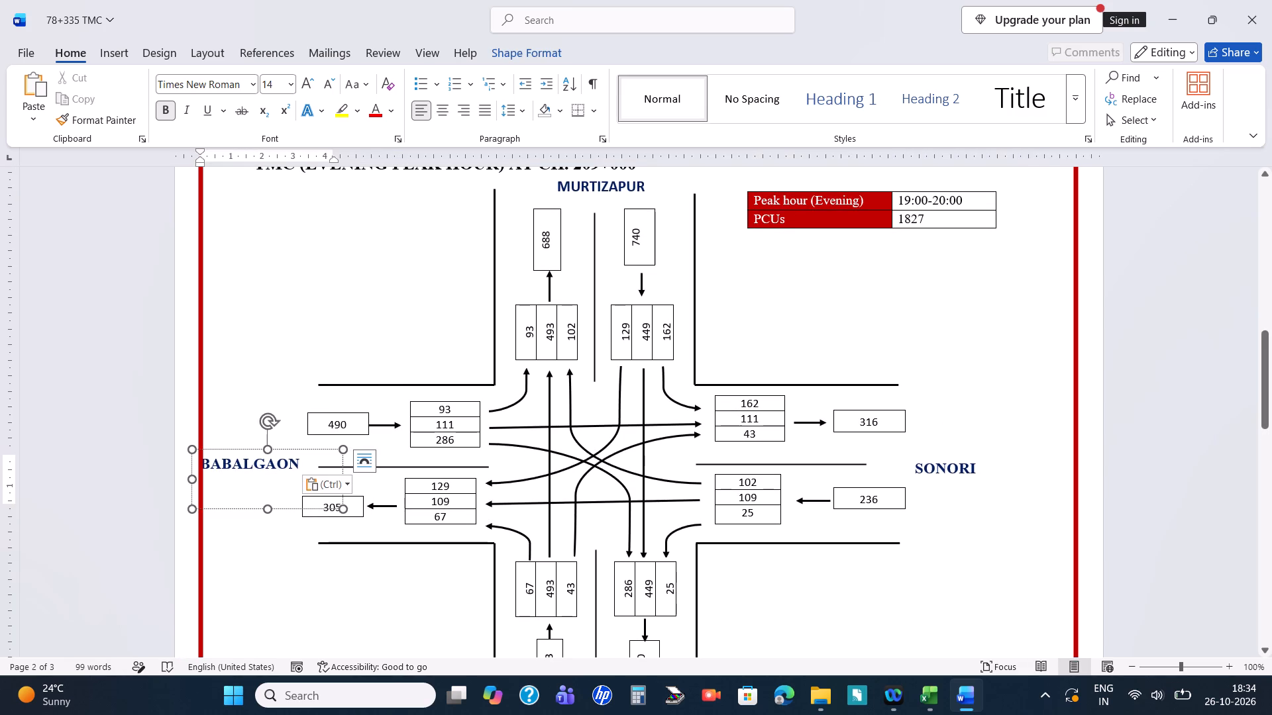
drag(304, 450, 320, 450)
click(339, 323)
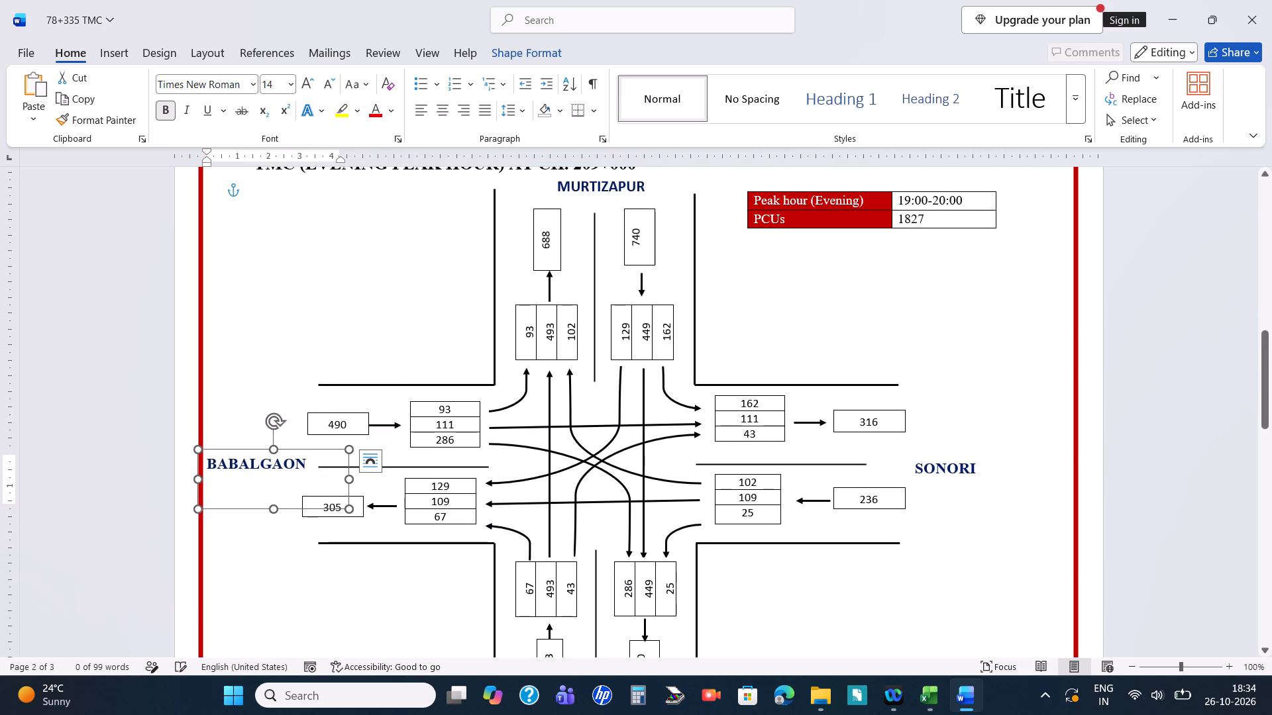
Copy the LATUR label text from the morning diagram over the SONORI label in the evening diagram.
scroll(784, 378, up, 9)
scroll(929, 314, up, 4)
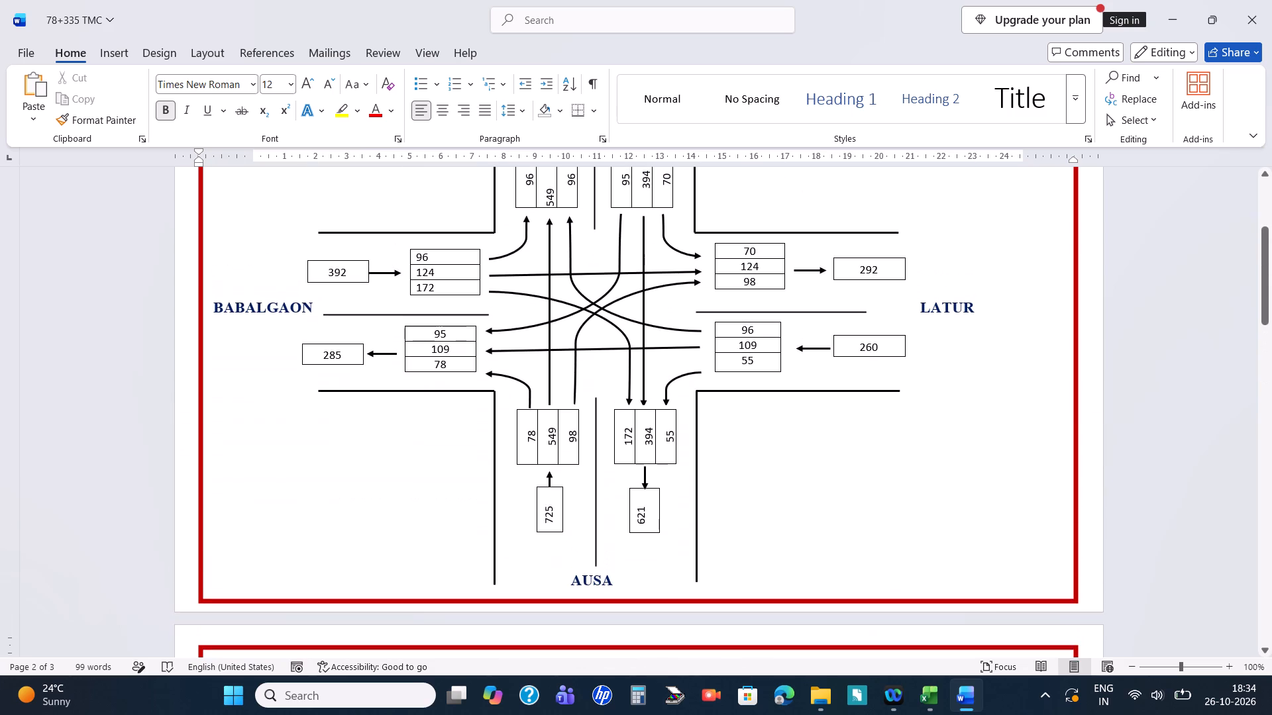
triple_click(978, 309)
key(ctrl+c)
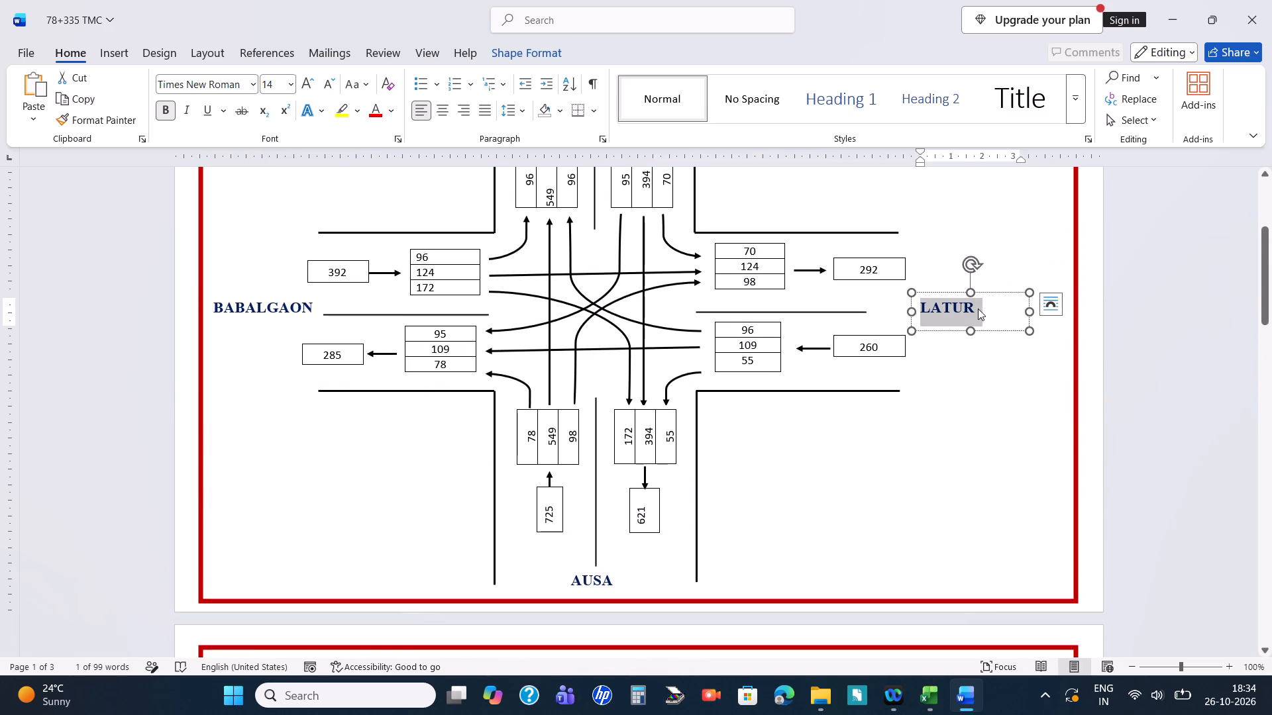
scroll(976, 310, down, 11)
triple_click(953, 542)
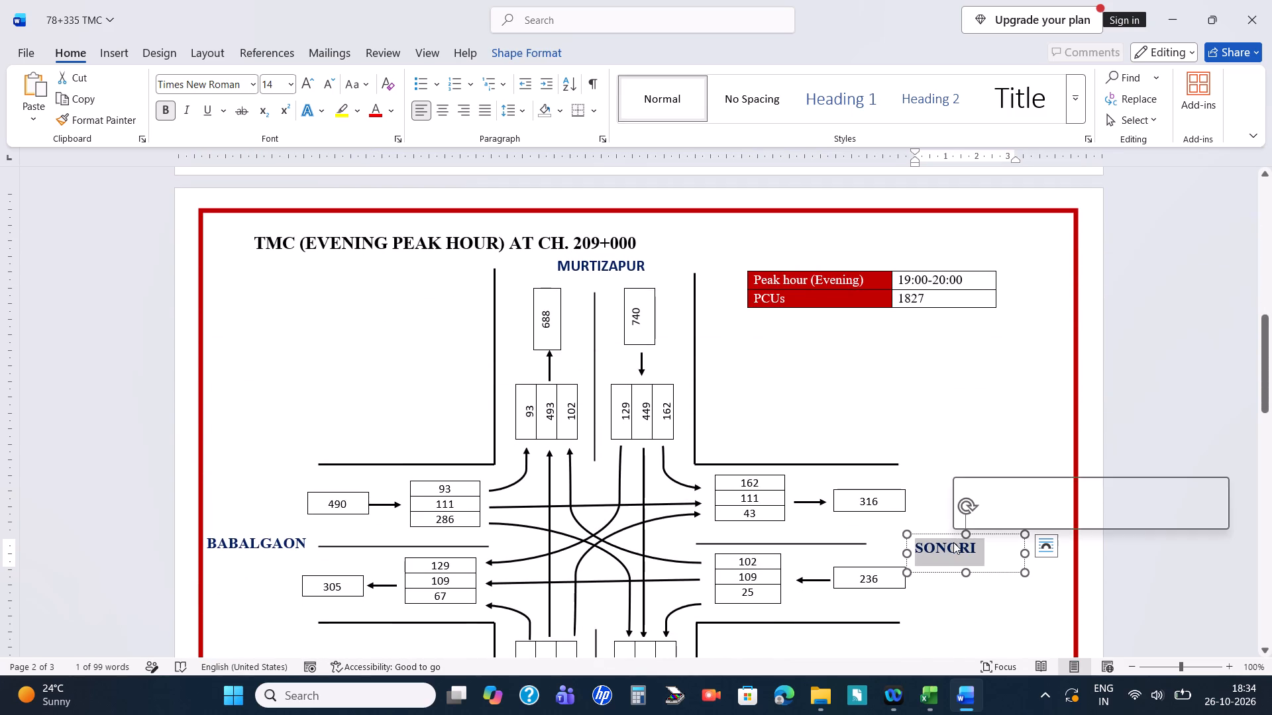
key(ctrl+v)
Copy the NANDED label text from the morning diagram over the MURTIZAPUR label in the evening diagram, and save the document.
scroll(878, 457, up, 12)
scroll(566, 341, up, 5)
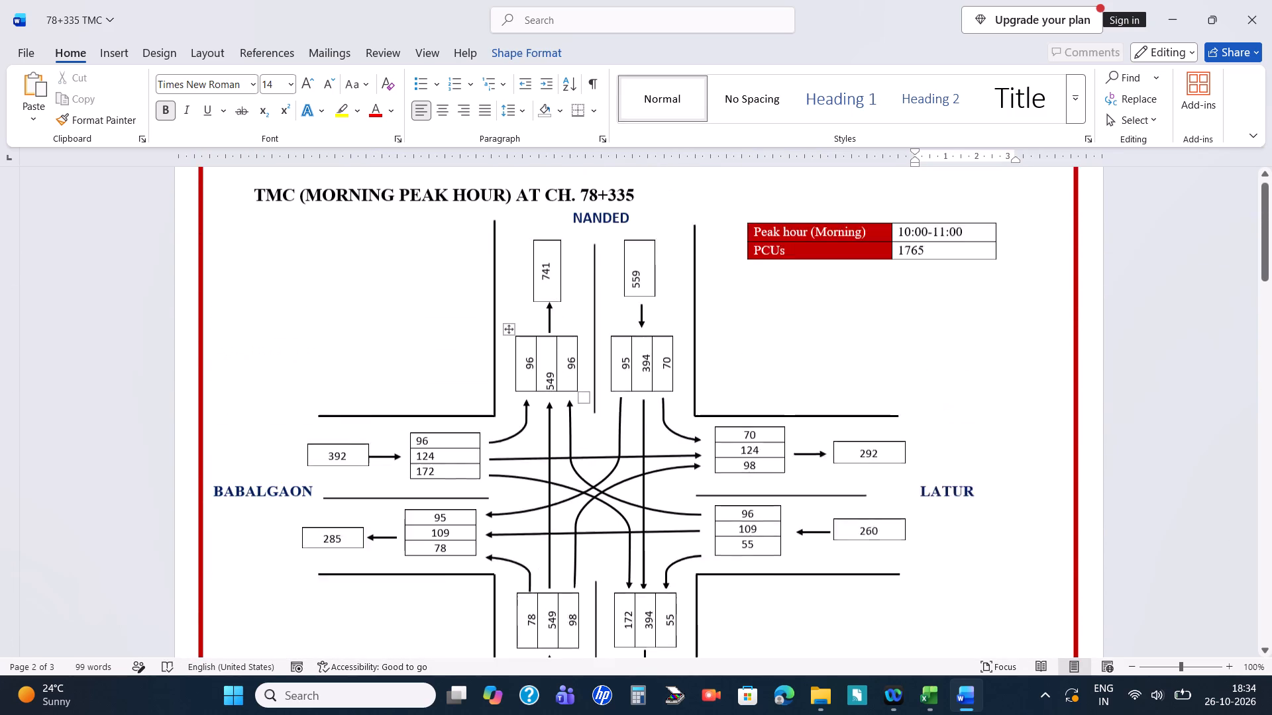
triple_click(599, 254)
key(ctrl+c)
scroll(599, 254, down, 3)
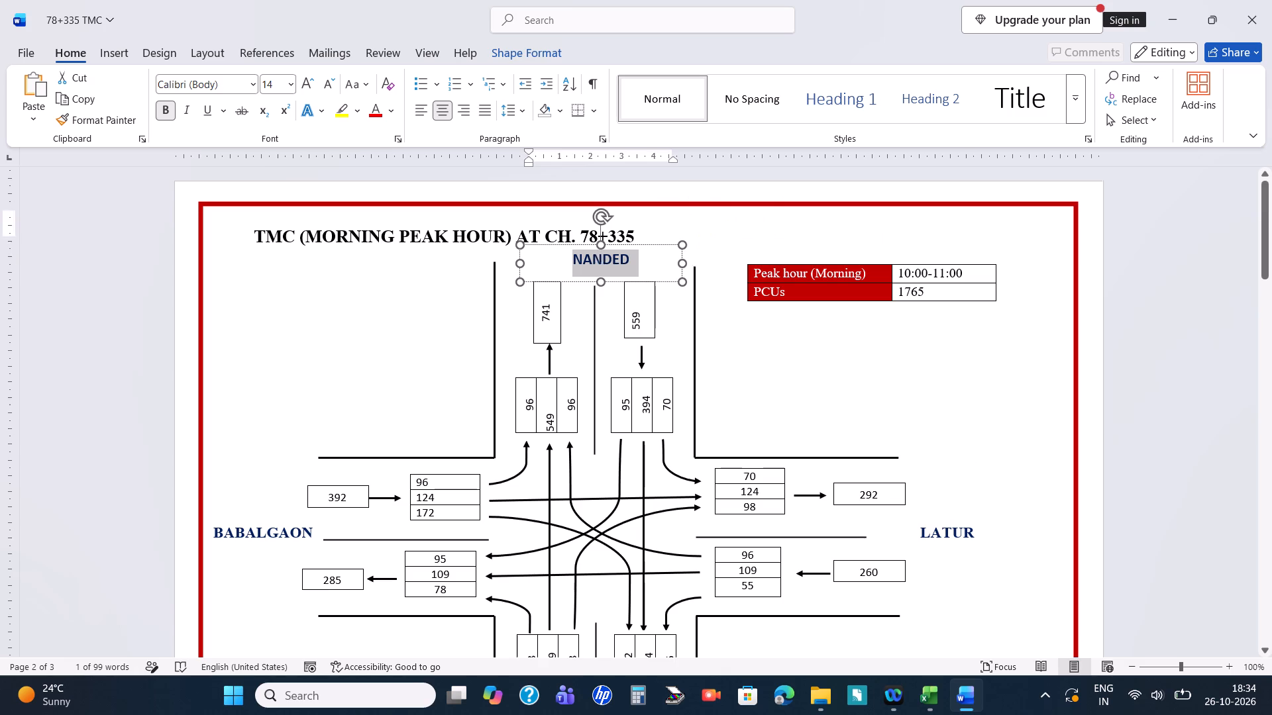
scroll(599, 254, down, 10)
triple_click(596, 413)
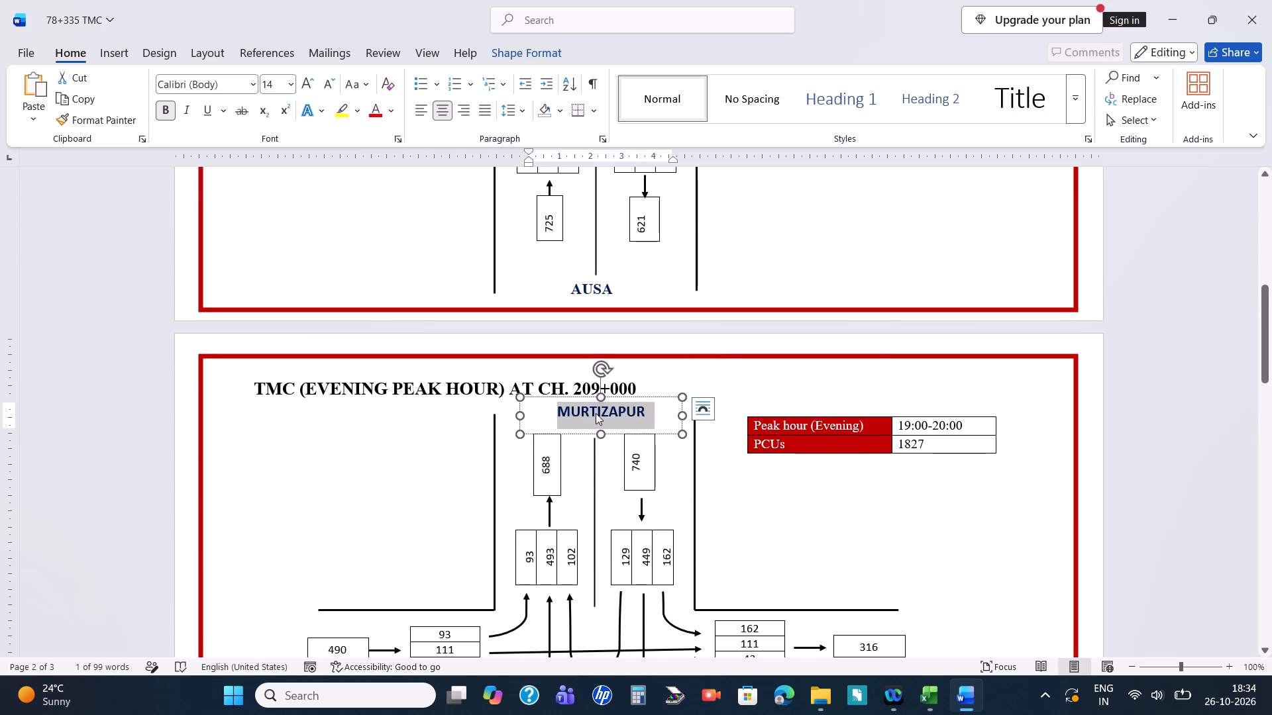
key(ctrl+v)
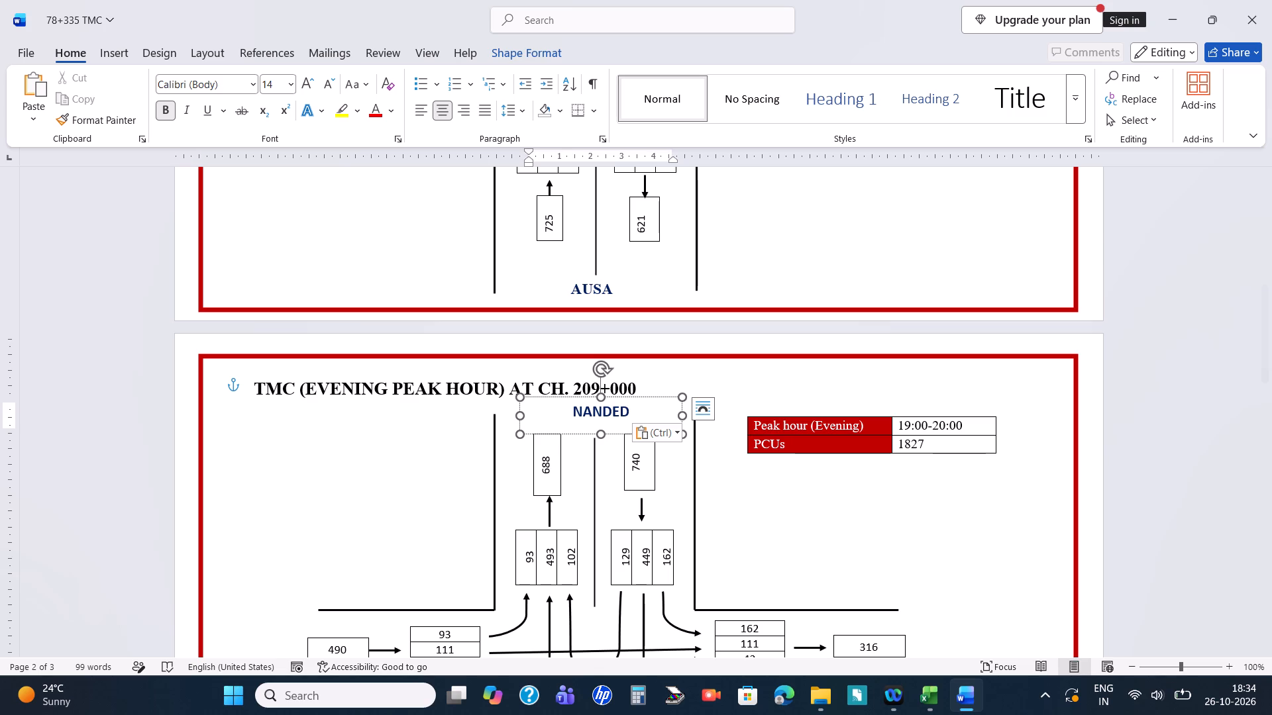
key(ctrl+s)
key(ctrl+s)
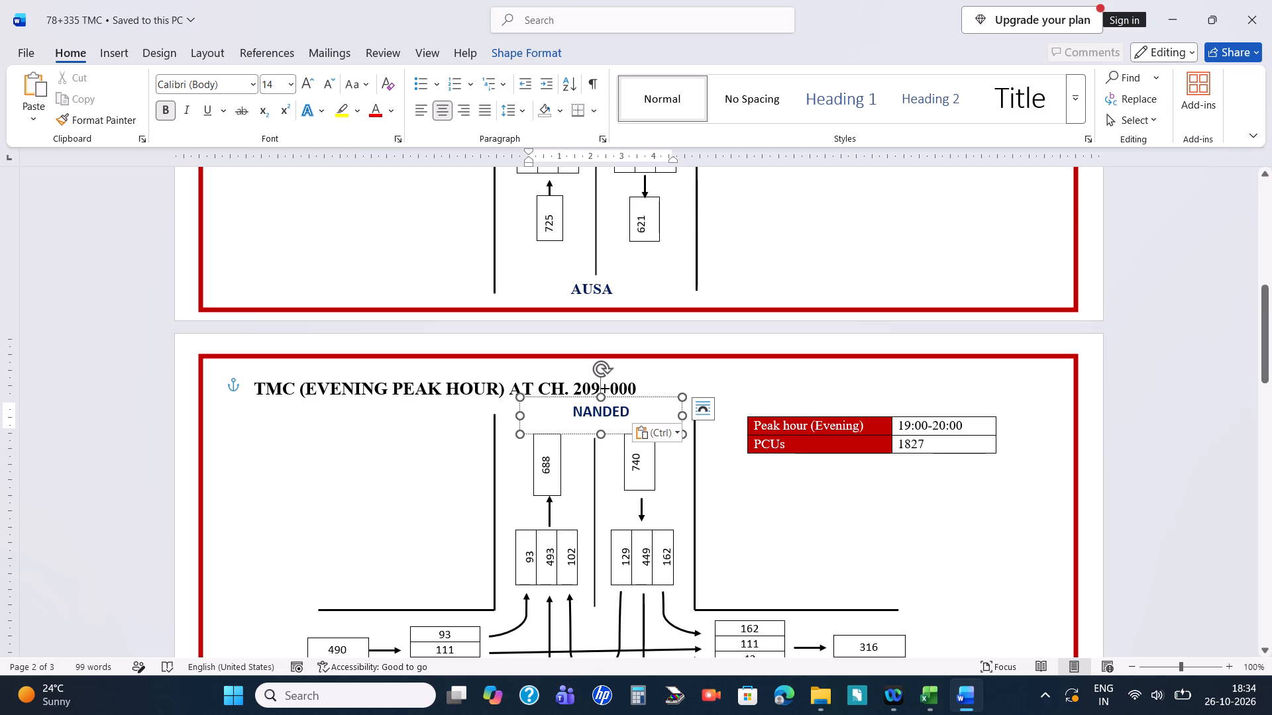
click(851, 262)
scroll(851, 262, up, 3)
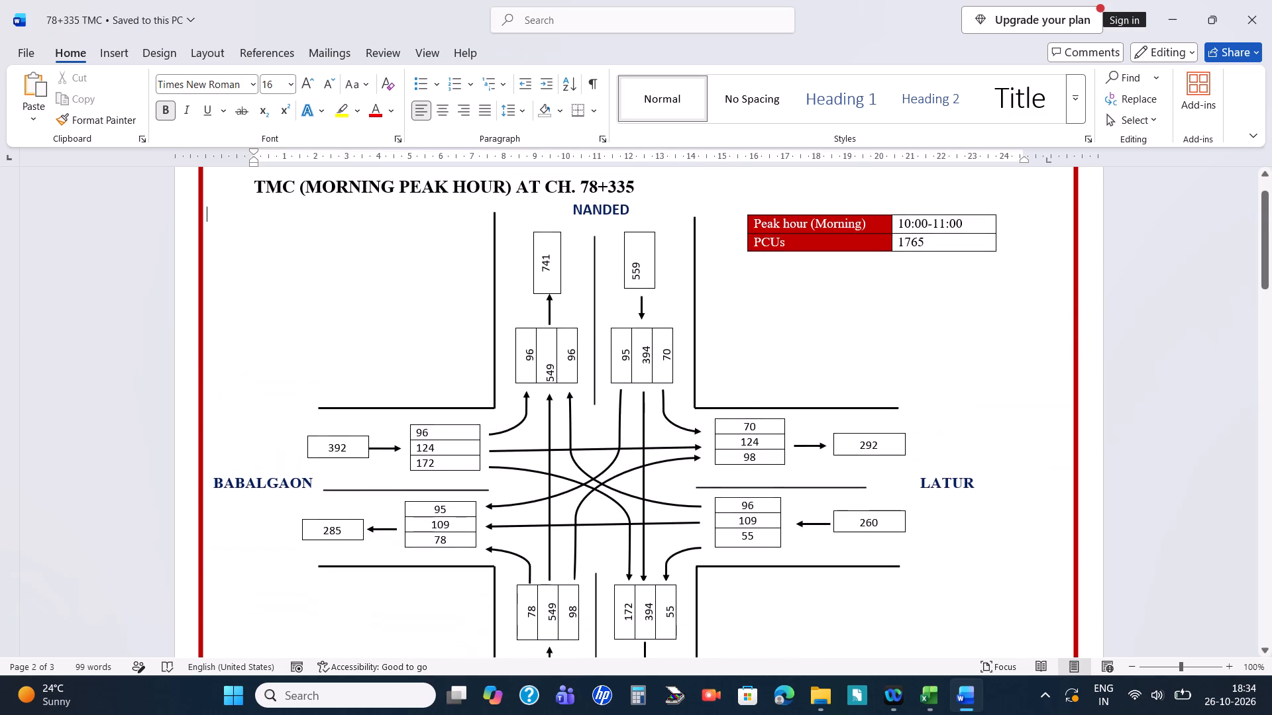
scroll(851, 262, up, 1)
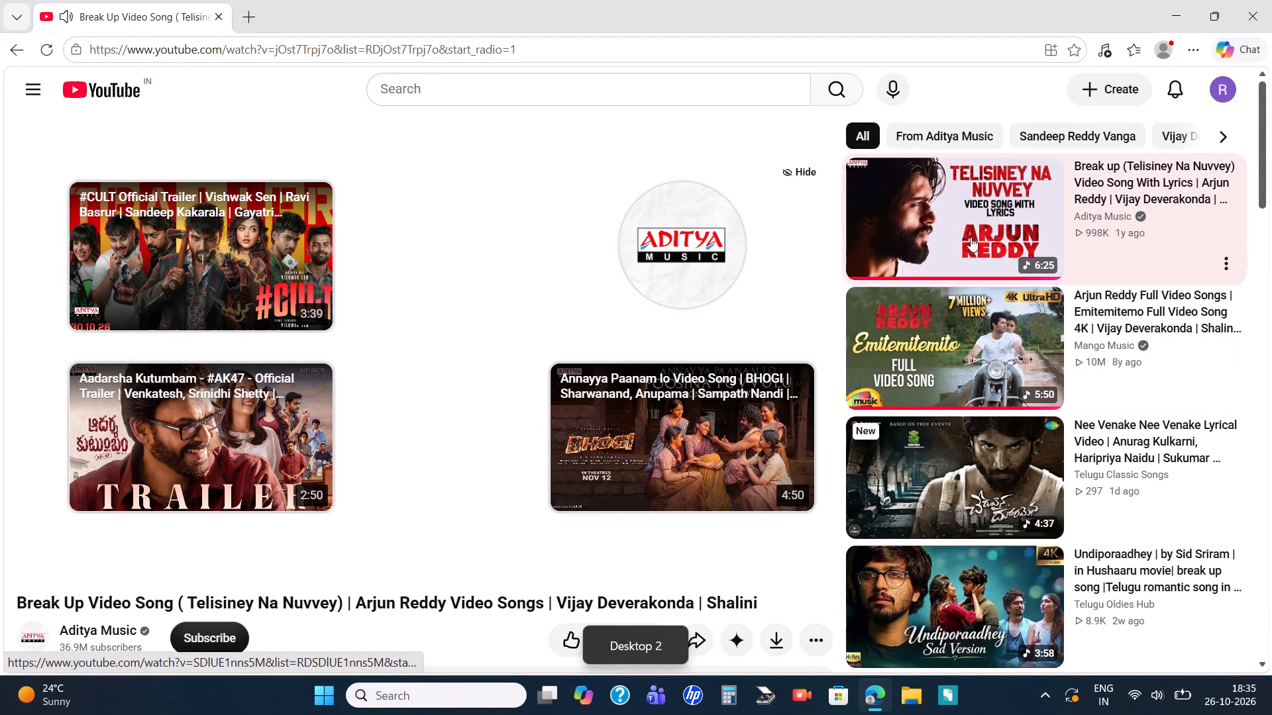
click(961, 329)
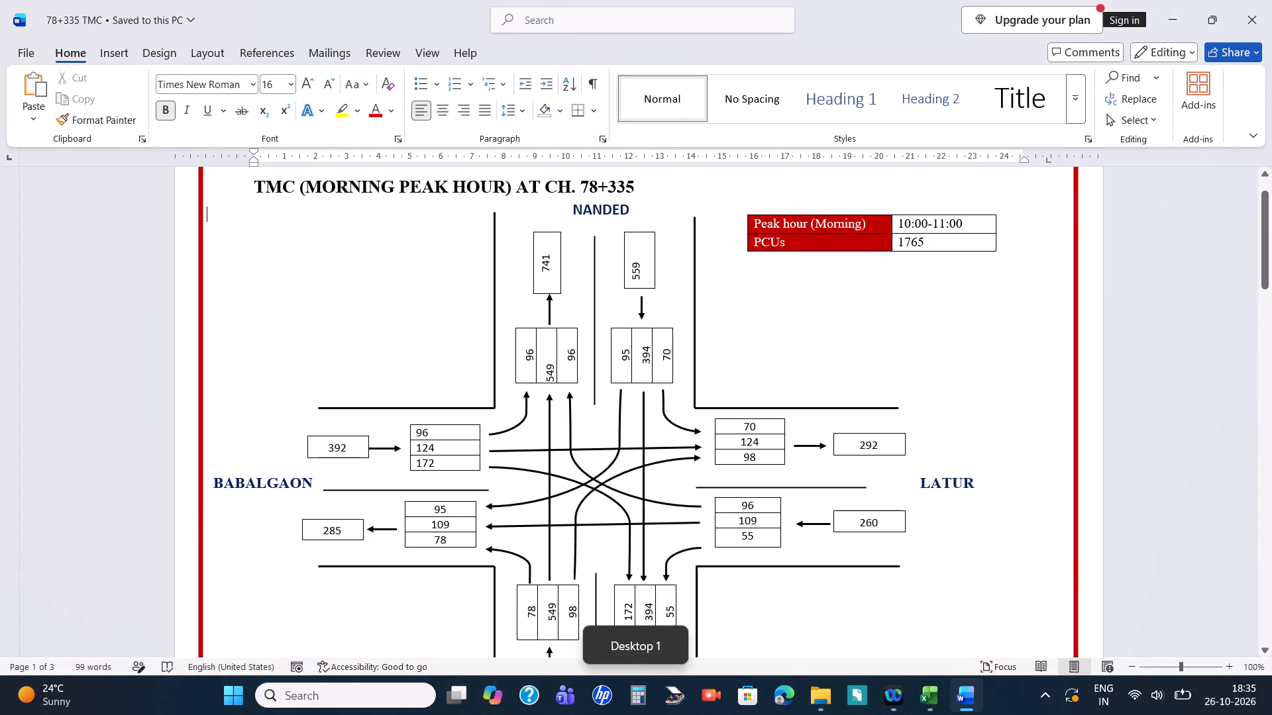
Change the morning peak hour in the morning diagram's summary table to 09:00-10:00.
click(906, 220)
key(BackSpace)
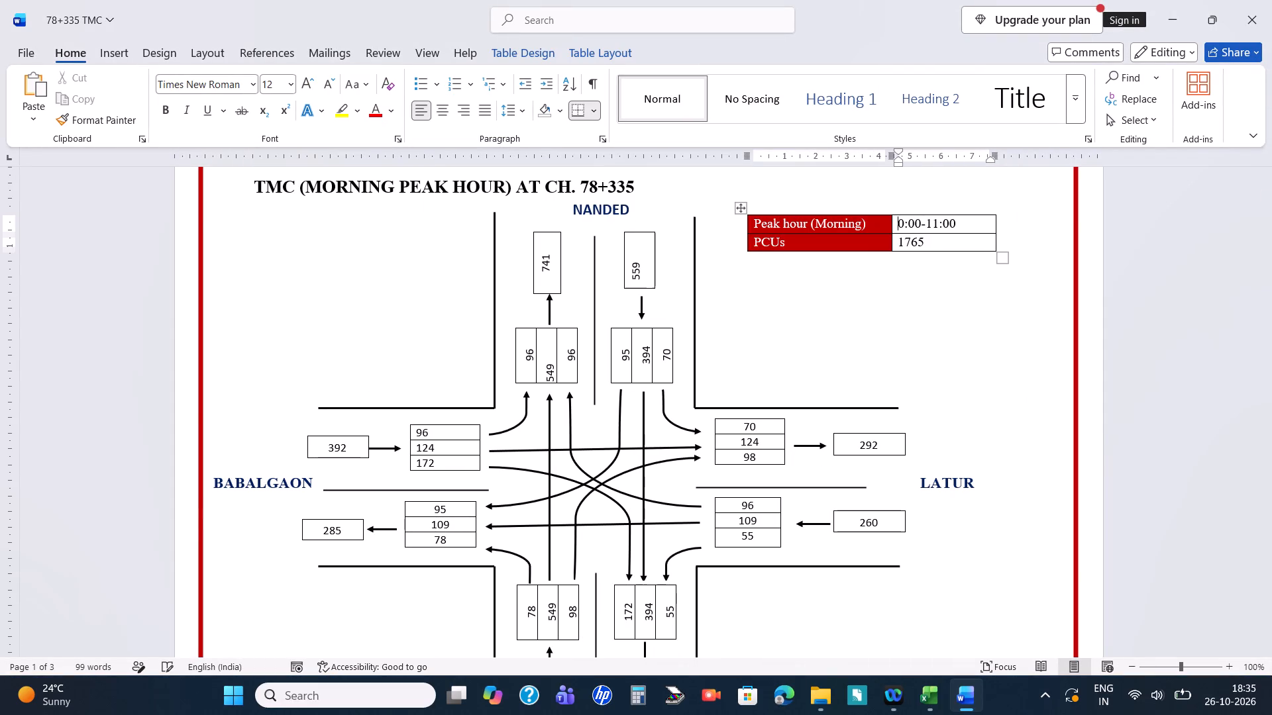
key(Right)
key(9)
key(Right)
key(Right)
key(Right)
key(Right)
key(Right)
key(Right)
key(BackSpace)
key(0)
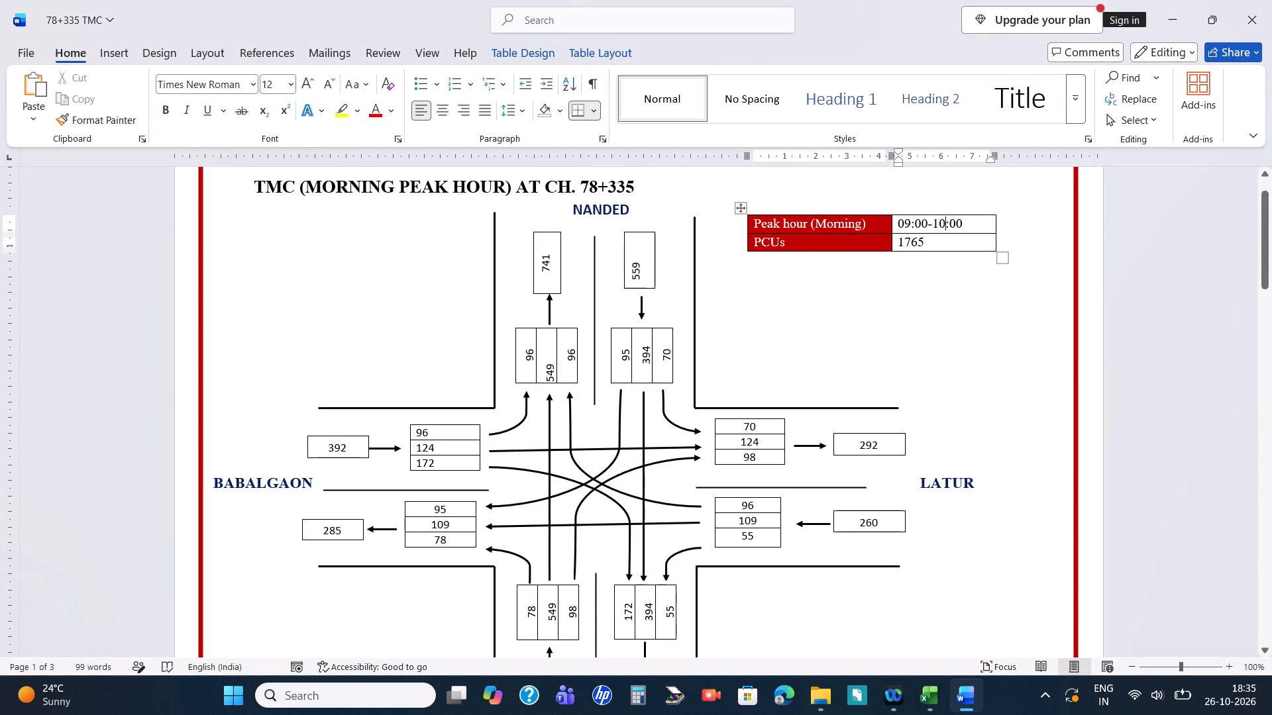
Set the PCUs value in the morning summary table to 3555 and save the document.
click(935, 240)
key(BackSpace)
key(BackSpace)
key(BackSpace)
key(BackSpace)
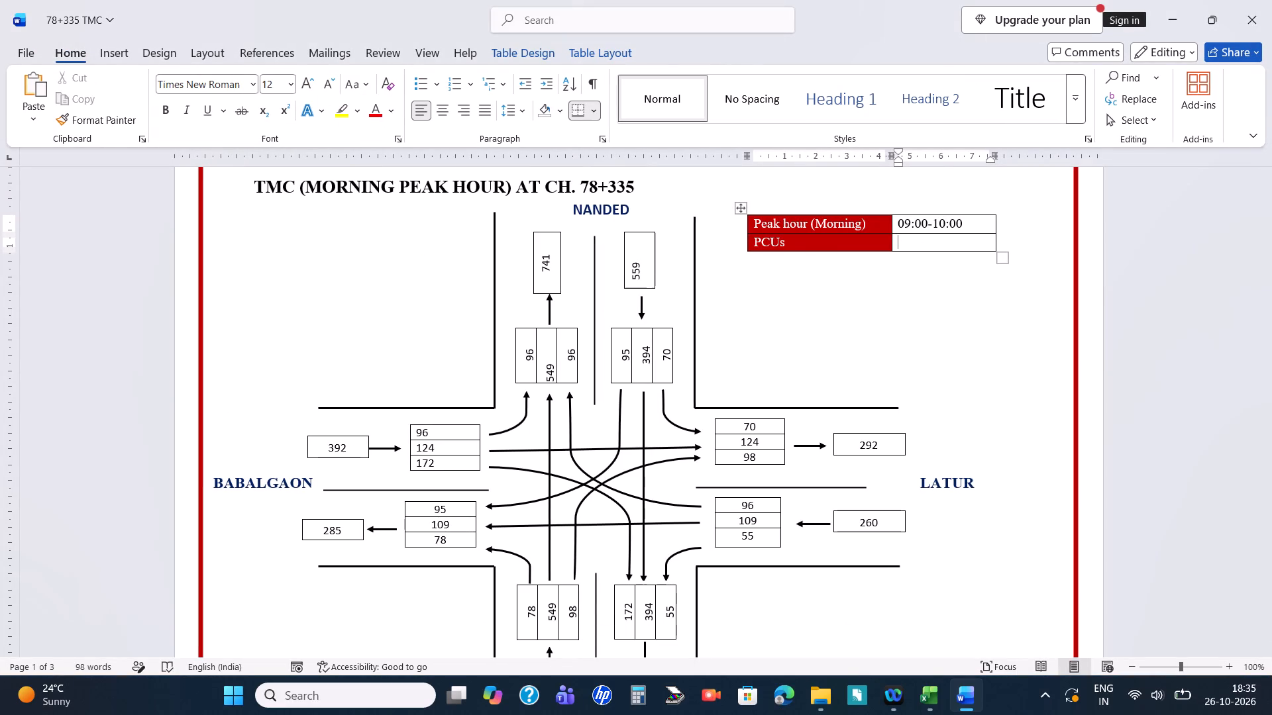
text(3555)
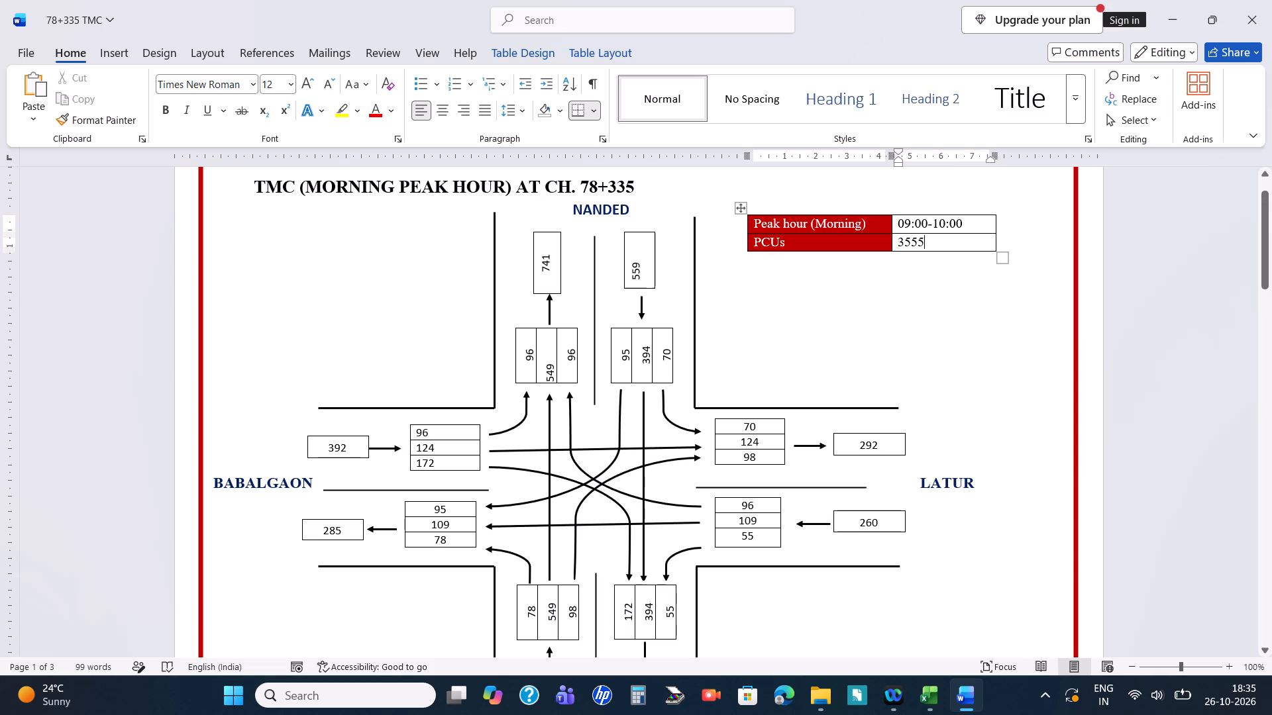
scroll(760, 330, down, 2)
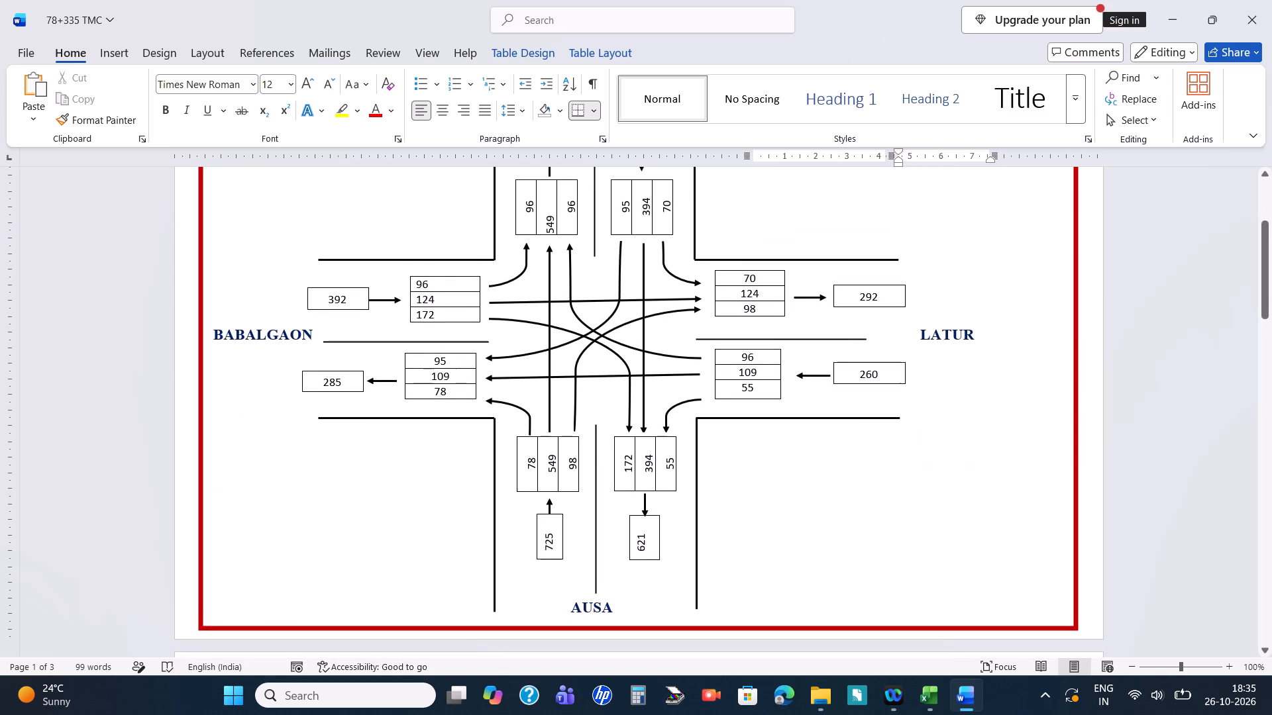
key(ctrl+s)
key(ctrl+s)
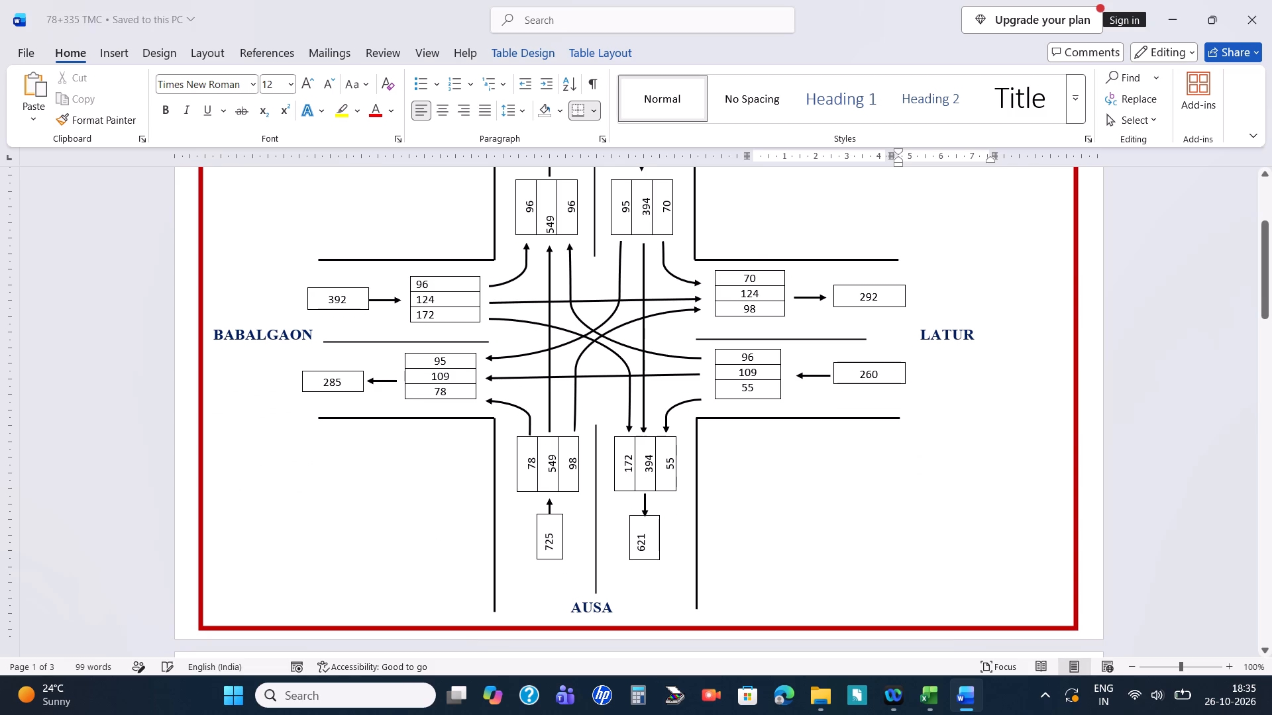
Change the chainage in the evening peak hour diagram's heading to 78+335.
scroll(760, 330, down, 3)
scroll(773, 281, up, 1)
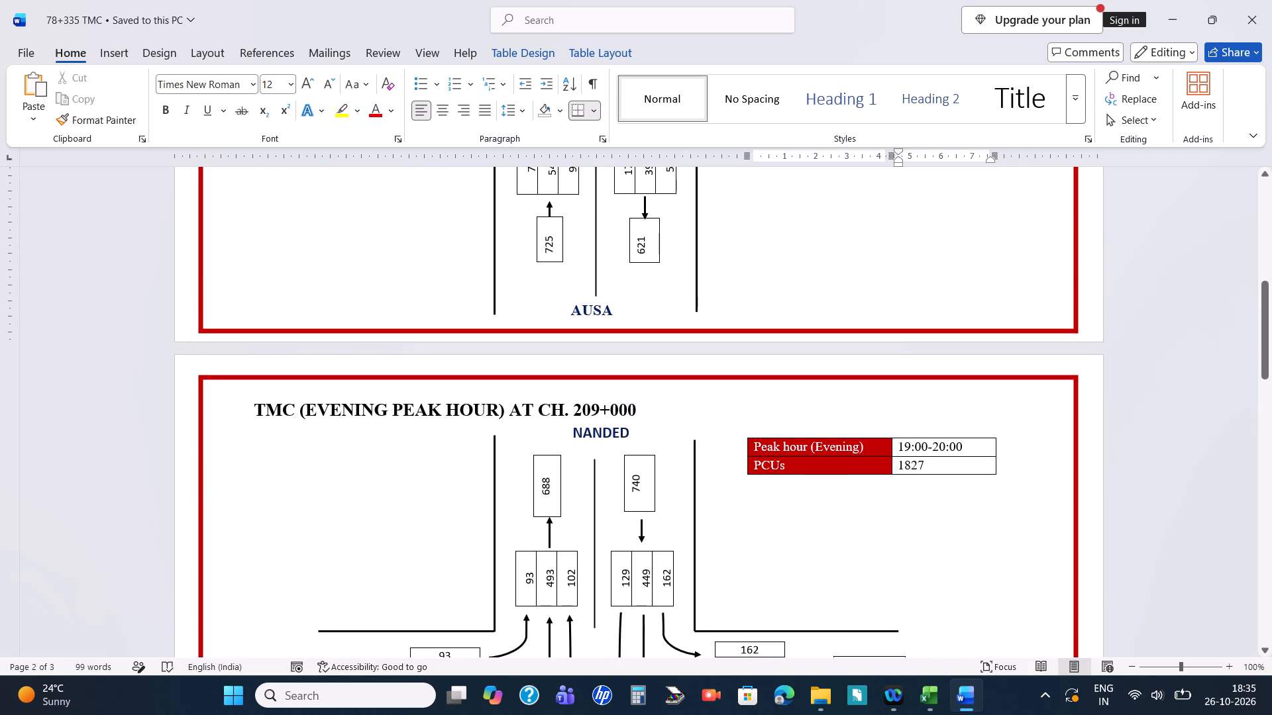
click(598, 412)
key(BackSpace)
key(BackSpace)
key(BackSpace)
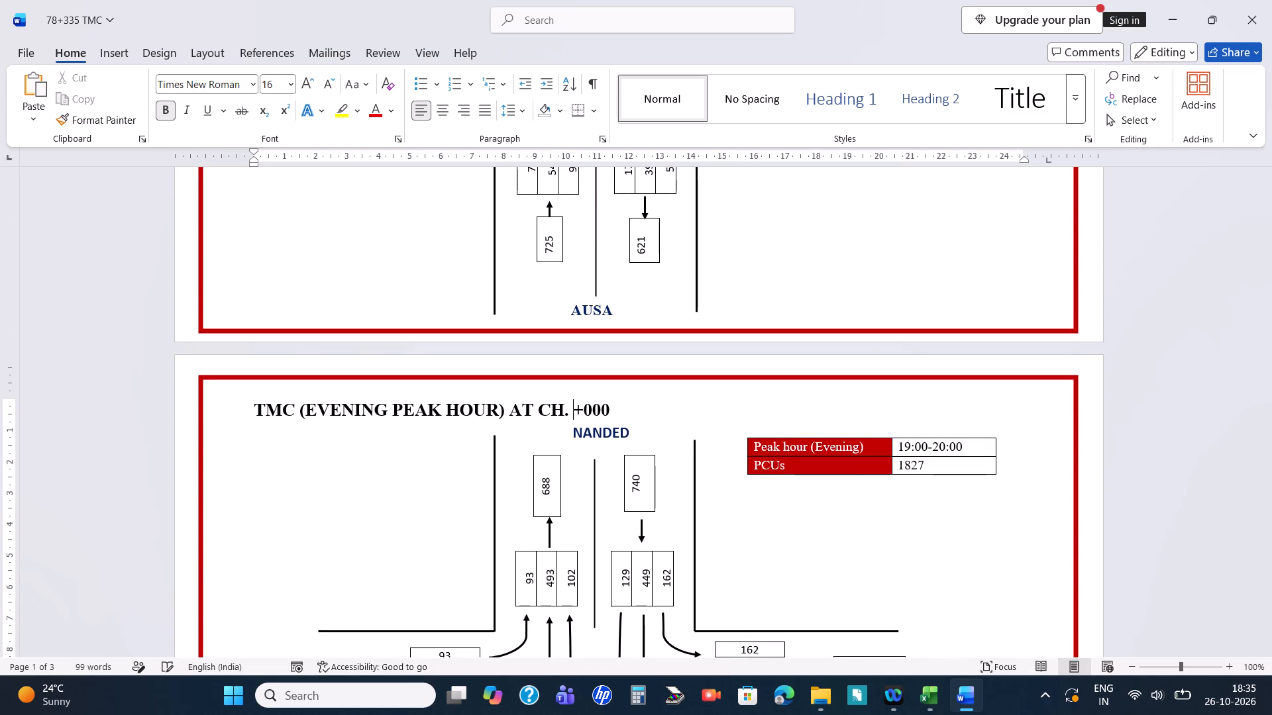
text(78)
key(Right)
key(Right)
key(Right)
key(Right)
key(BackSpace)
key(BackSpace)
key(BackSpace)
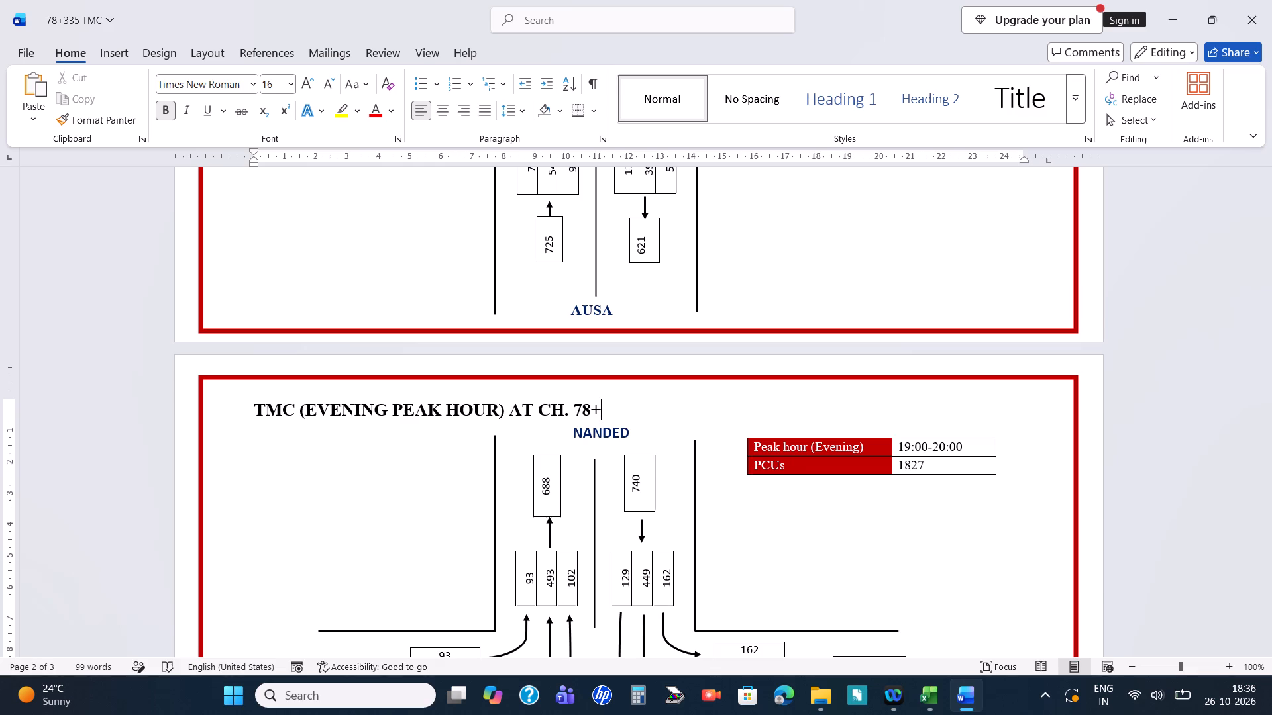
text(335)
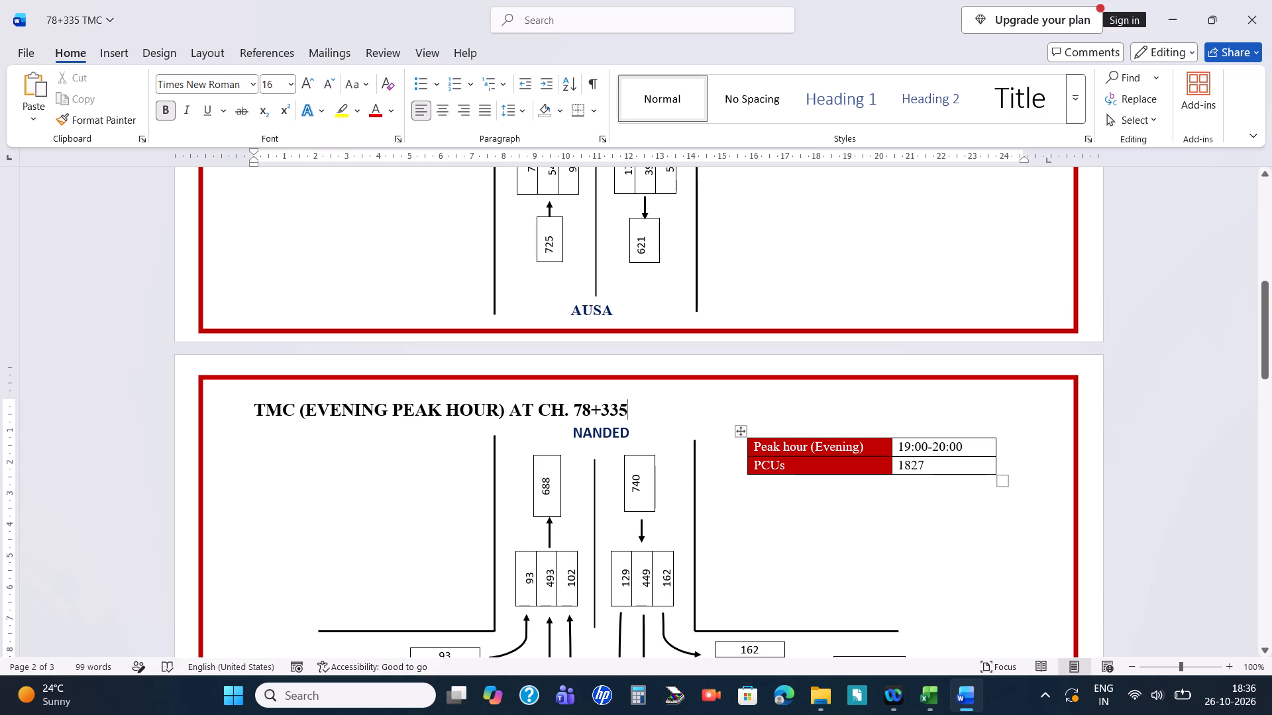
Change the evening peak hour in the evening diagram's summary table to 18:00-19:00.
click(907, 437)
click(908, 447)
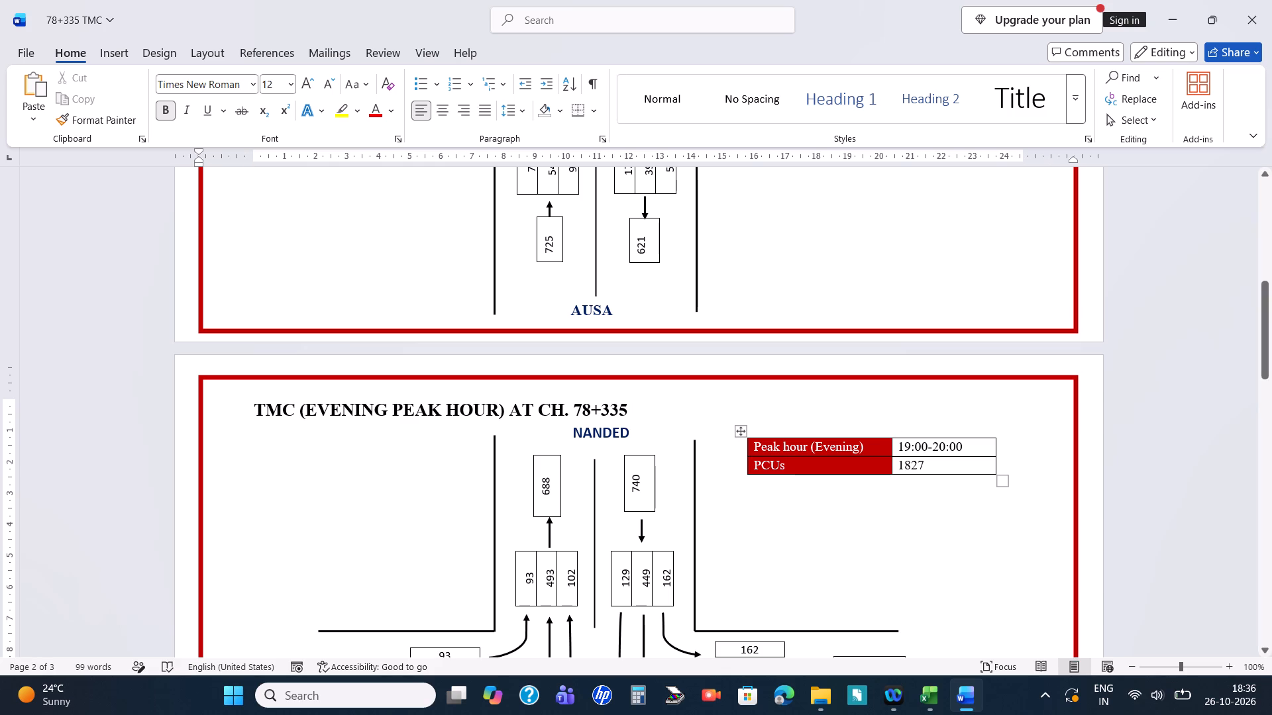
key(BackSpace)
key(8)
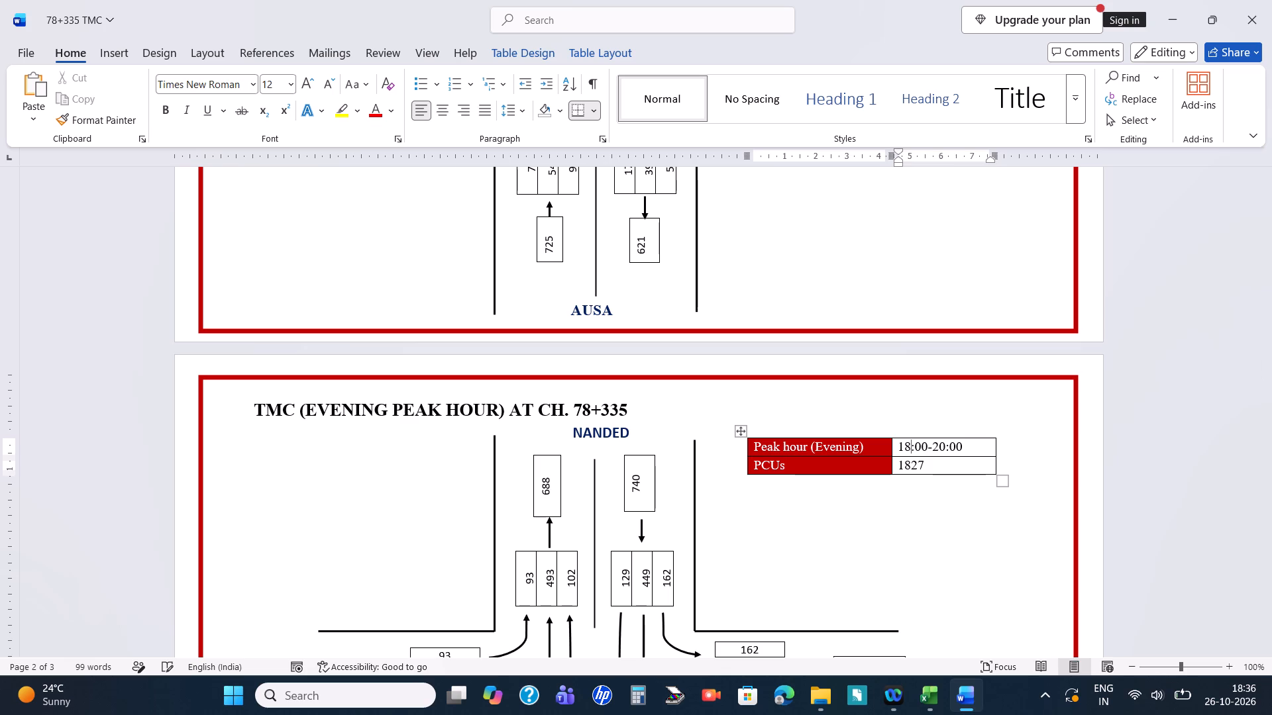
key(Right)
key(Right)
key(Right)
key(Right)
key(Right)
key(Right)
key(BackSpace)
key(BackSpace)
text(19)
Set the PCUs value in the evening summary table to 3398 and save the document.
key(Right)
key(Down)
key(BackSpace)
key(BackSpace)
key(BackSpace)
key(BackSpace)
text(33)
text(98)
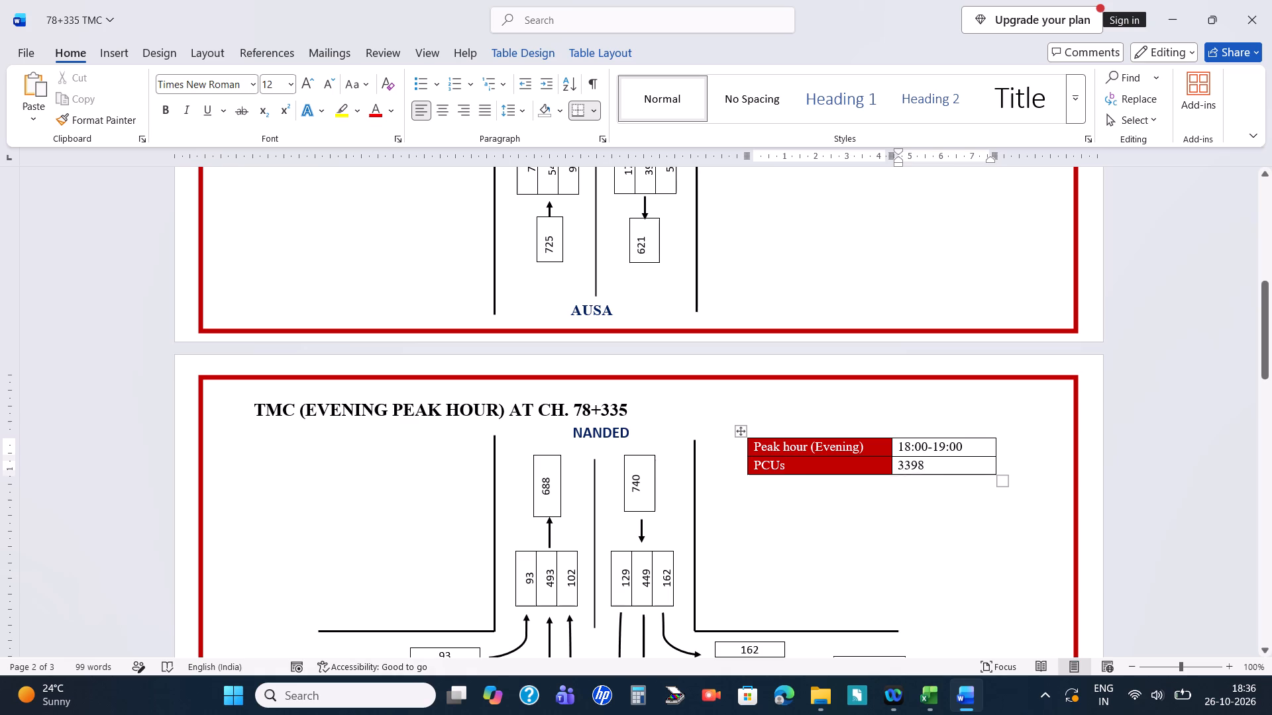
click(849, 553)
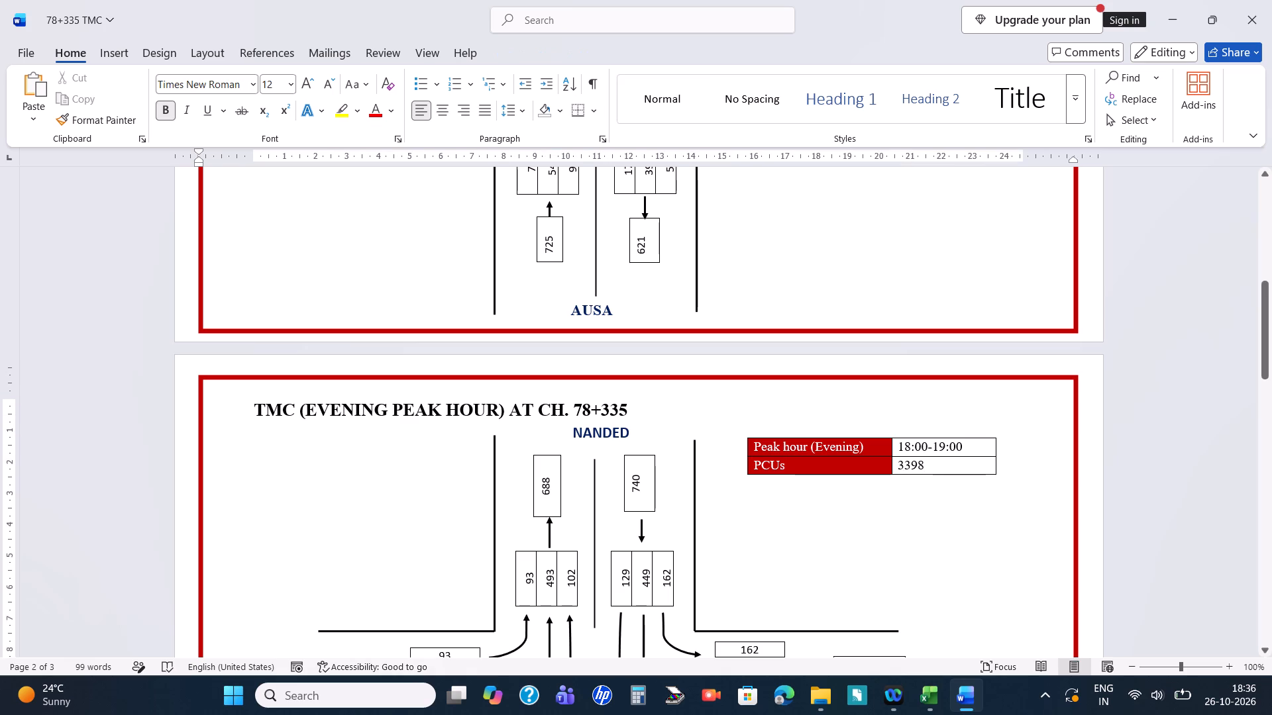
key(ctrl+s)
key(ctrl+s)
Clear all three turning counts in the table for traffic entering from BABALGAON in the morning diagram.
scroll(694, 444, down, 1)
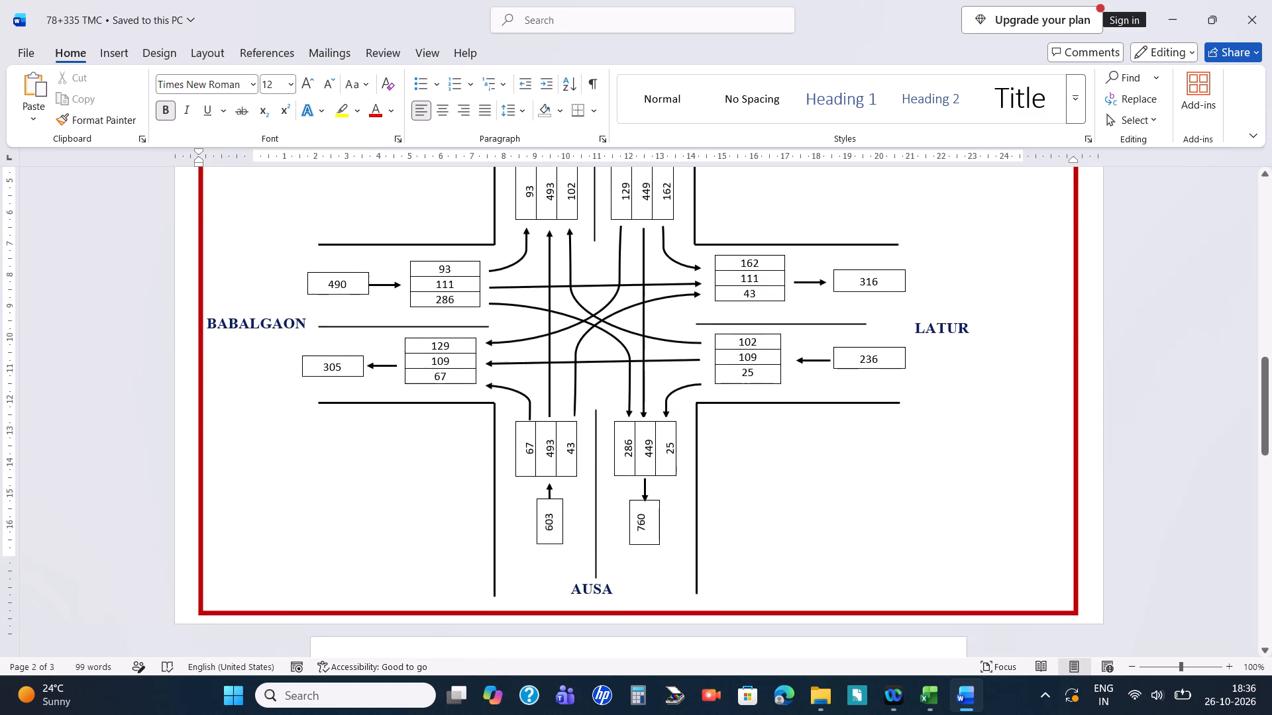
scroll(694, 444, down, 2)
scroll(694, 444, up, 2)
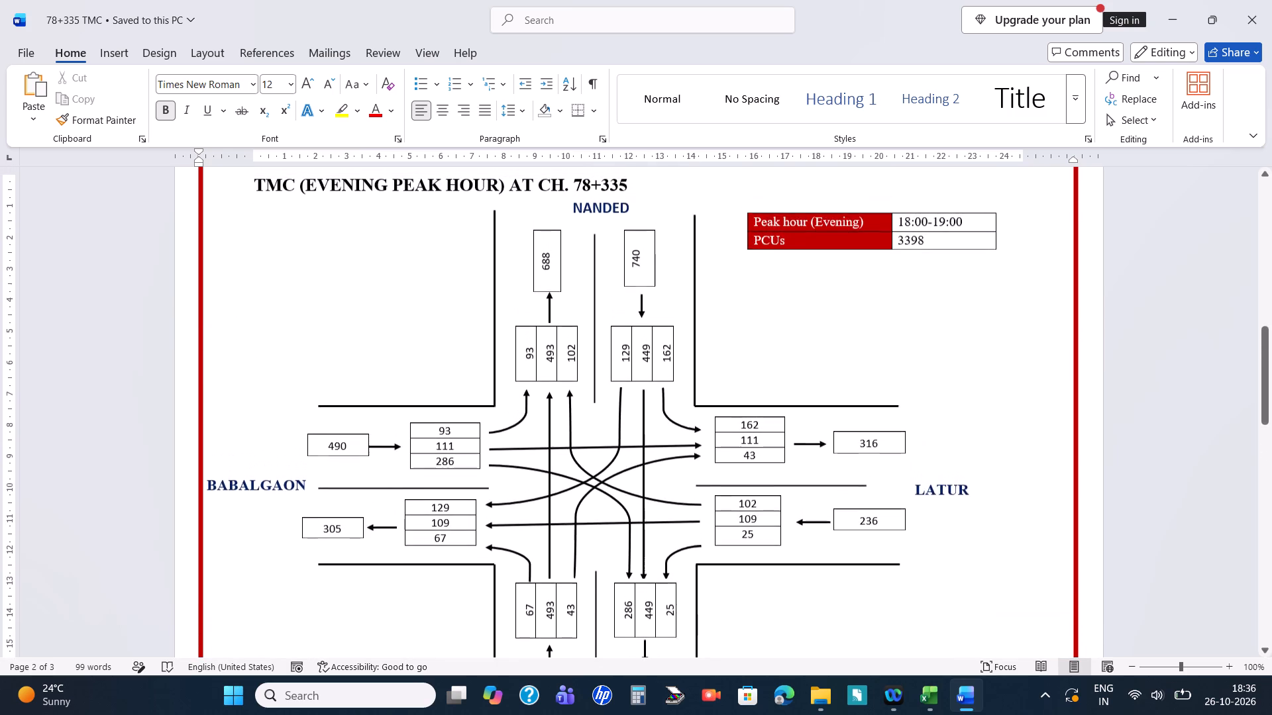
scroll(694, 444, up, 4)
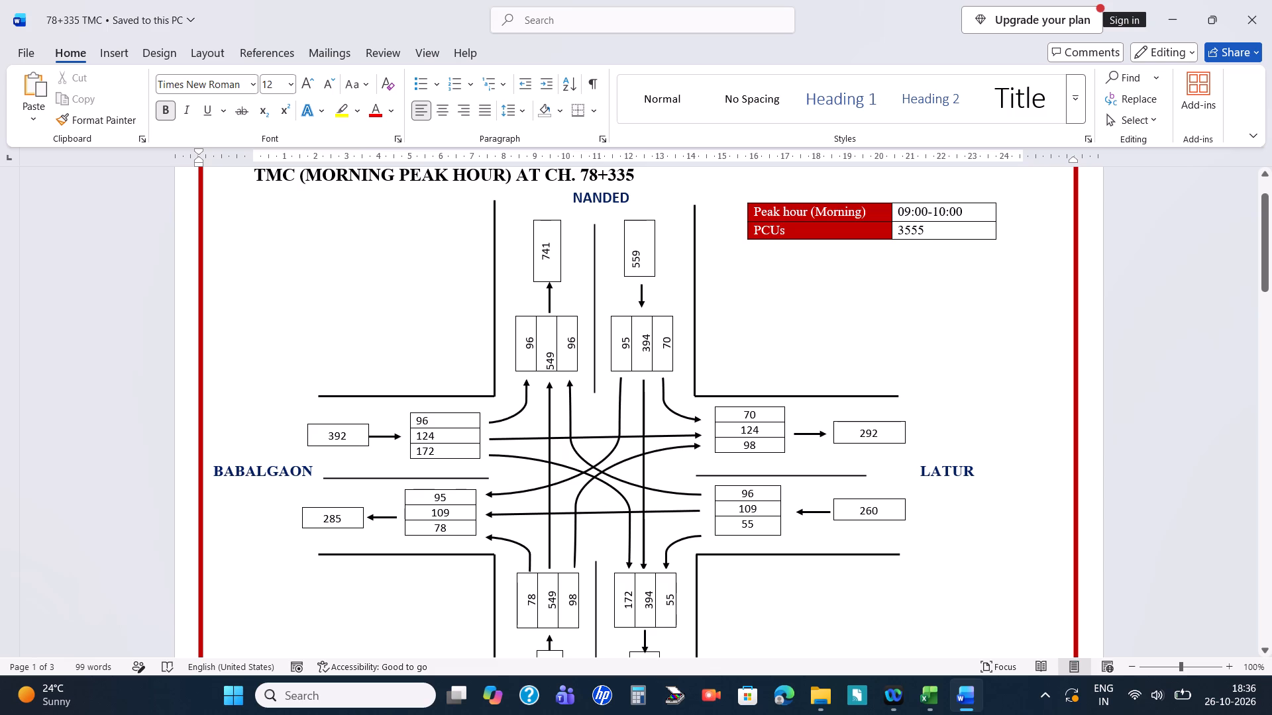
click(447, 424)
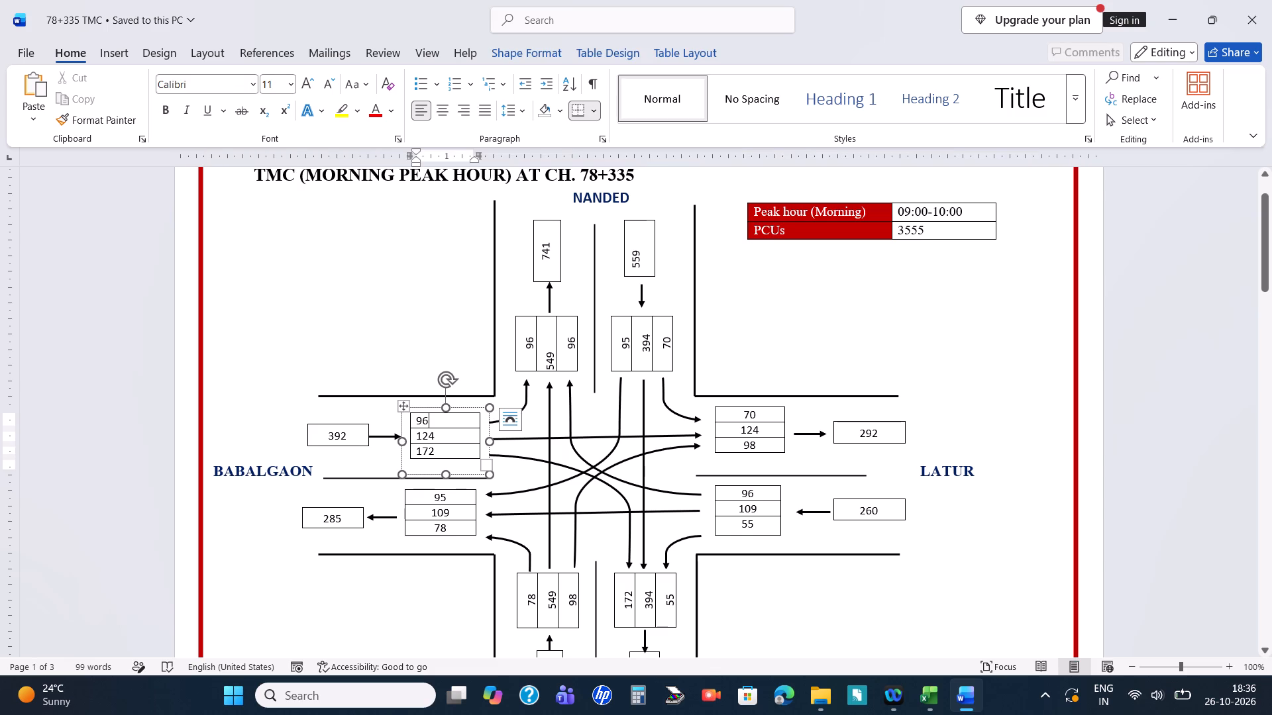
key(BackSpace)
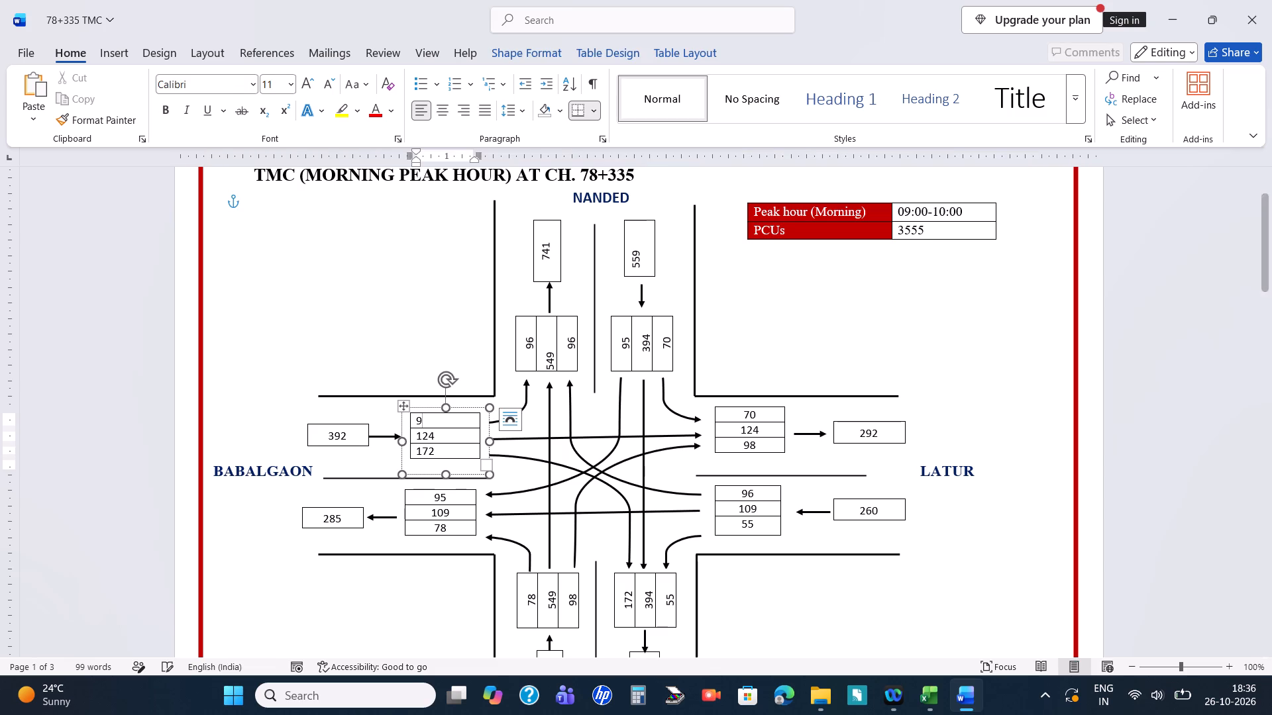
key(BackSpace)
key(BackSpace)
click(449, 432)
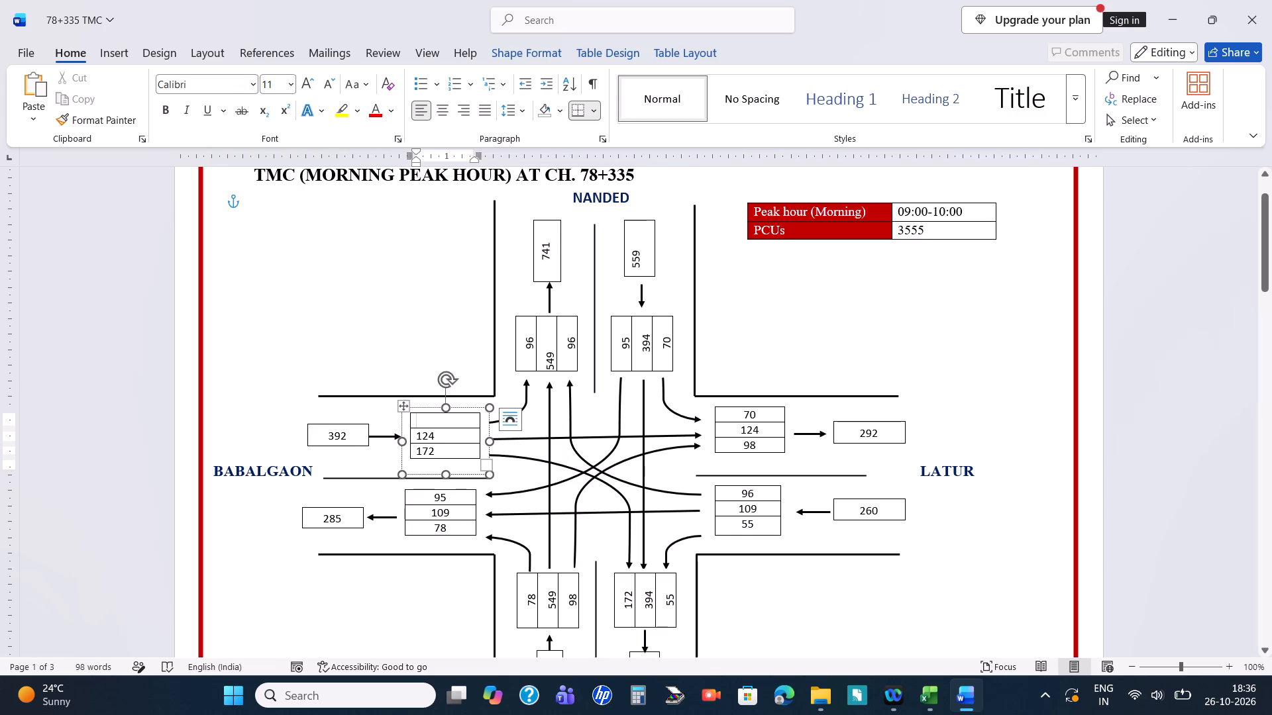
key(BackSpace)
key(BackSpace)
key(BackSpace)
key(Down)
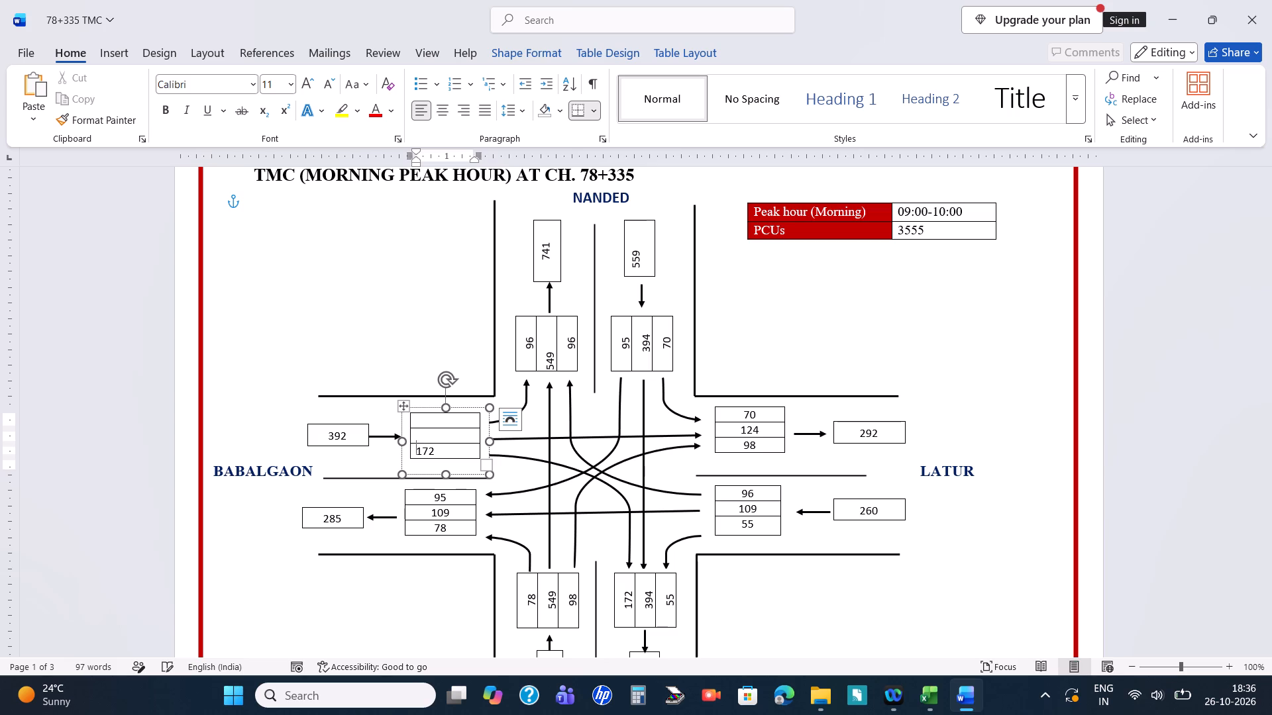
key(Right)
key(Right)
key(Right)
key(BackSpace)
key(BackSpace)
key(BackSpace)
key(Down)
key(Down)
key(Down)
key(Down)
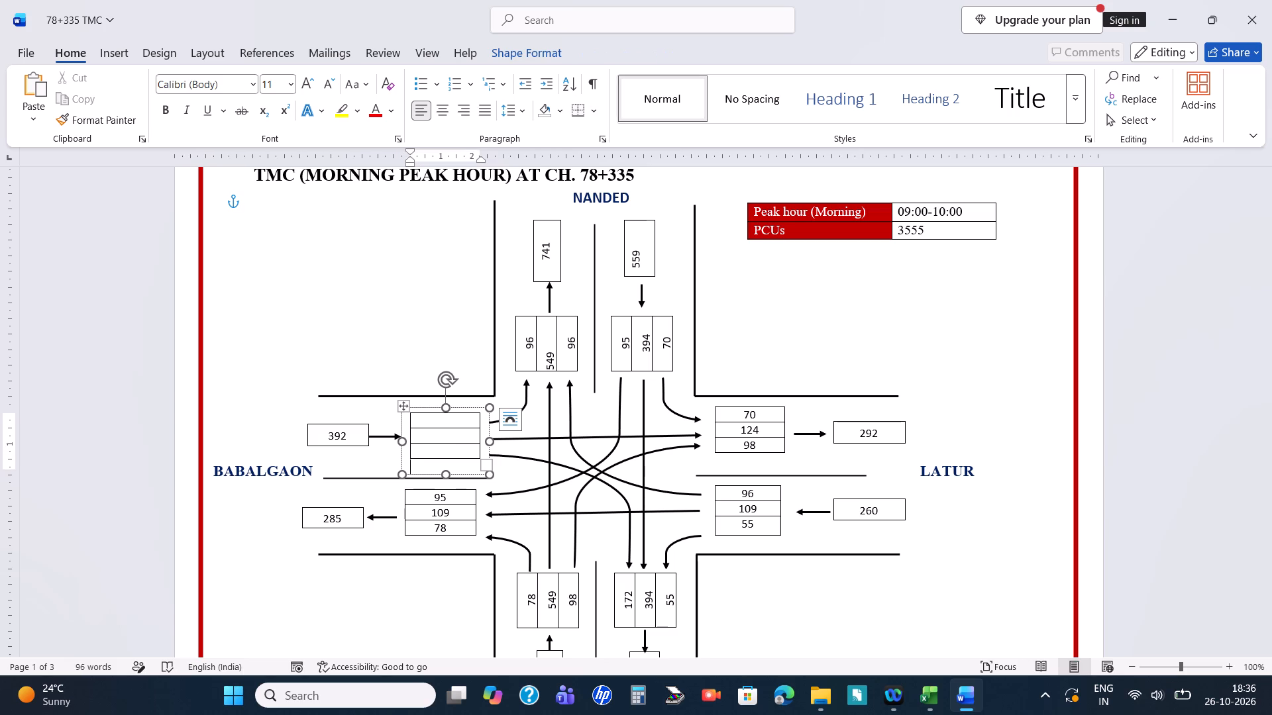
Clear the total in the box for traffic entering from BABALGAON in the morning diagram.
double_click(344, 436)
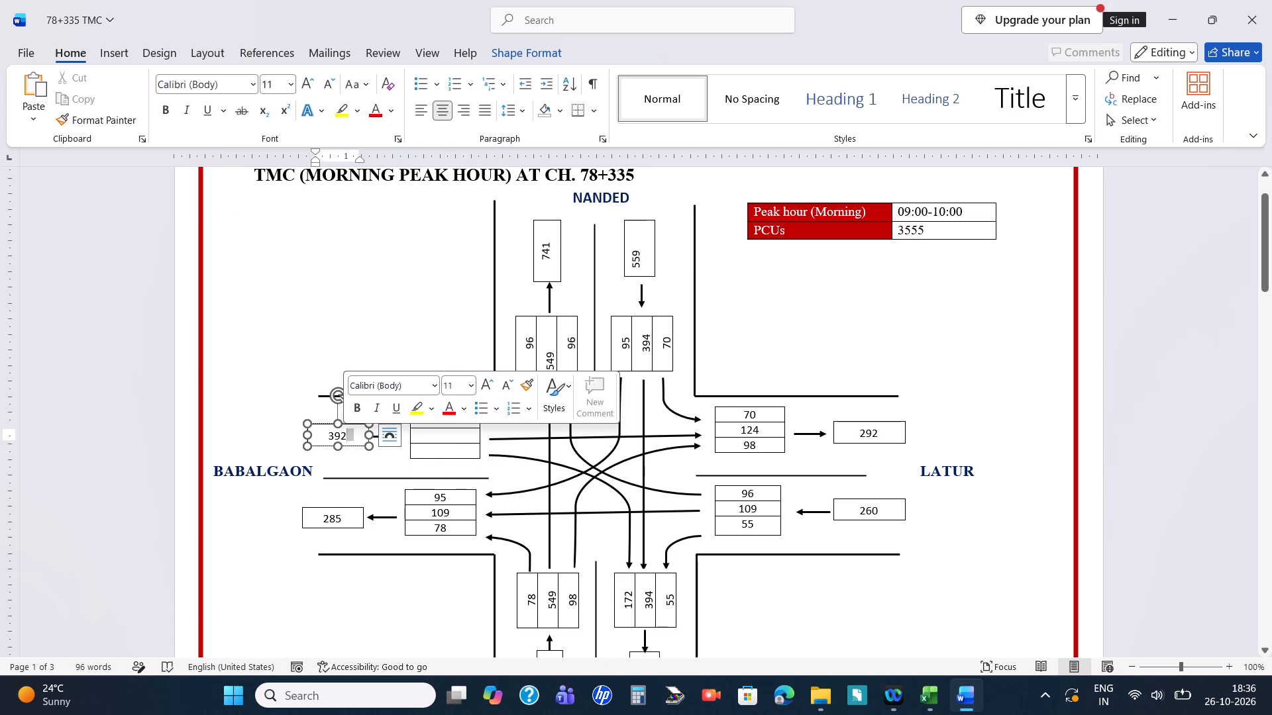
key(BackSpace)
key(BackSpace)
key(BackSpace)
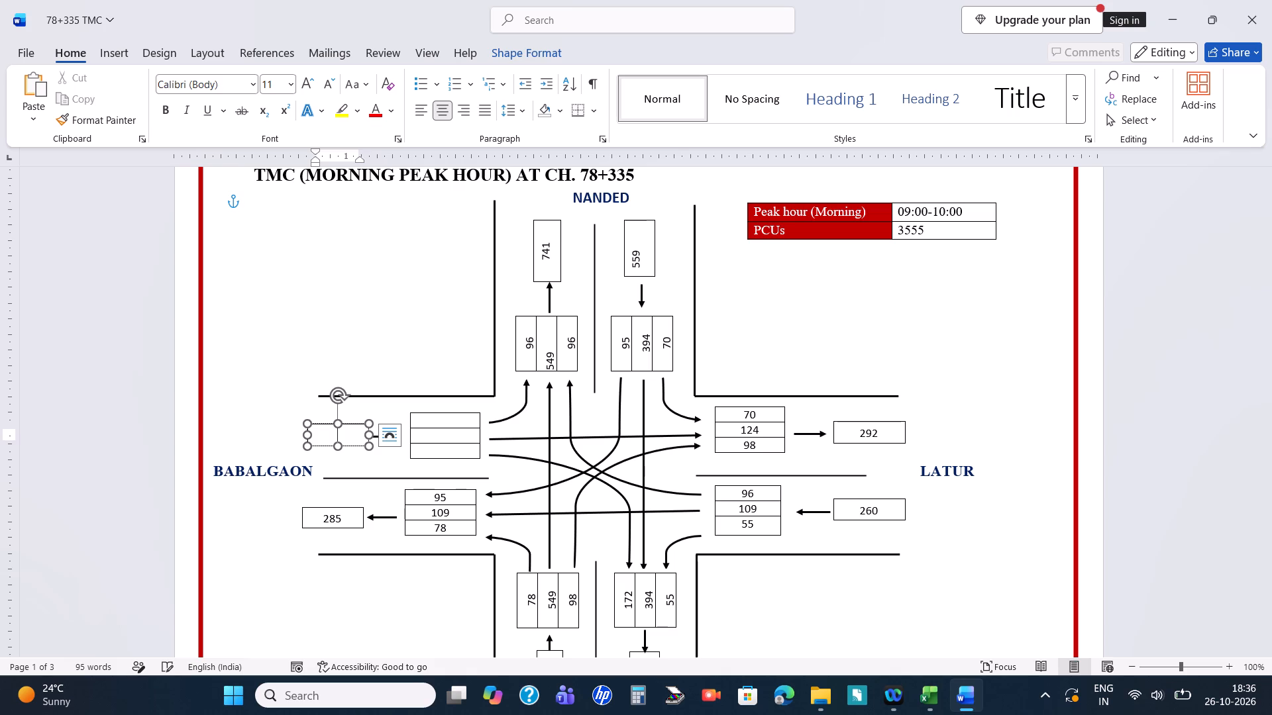
Clear the total in the box for traffic leaving towards BABALGAON in the morning diagram.
click(344, 514)
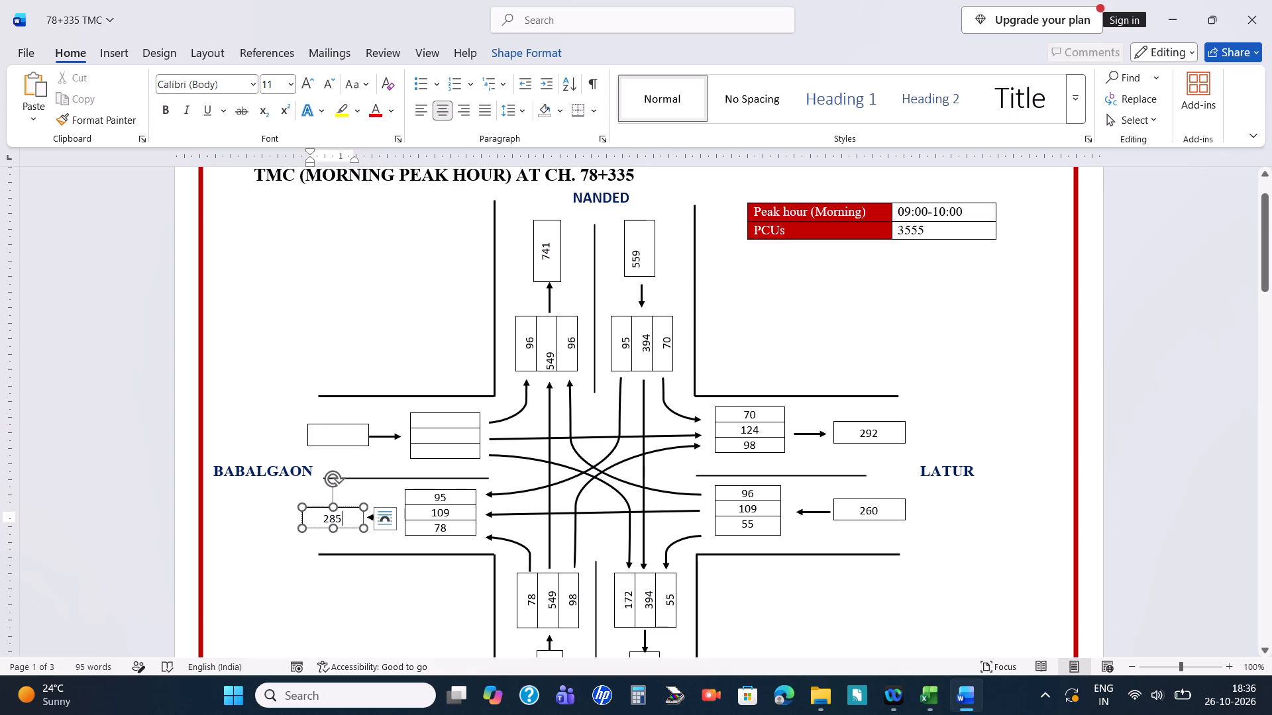
key(BackSpace)
key(BackSpace)
key(BackSpace)
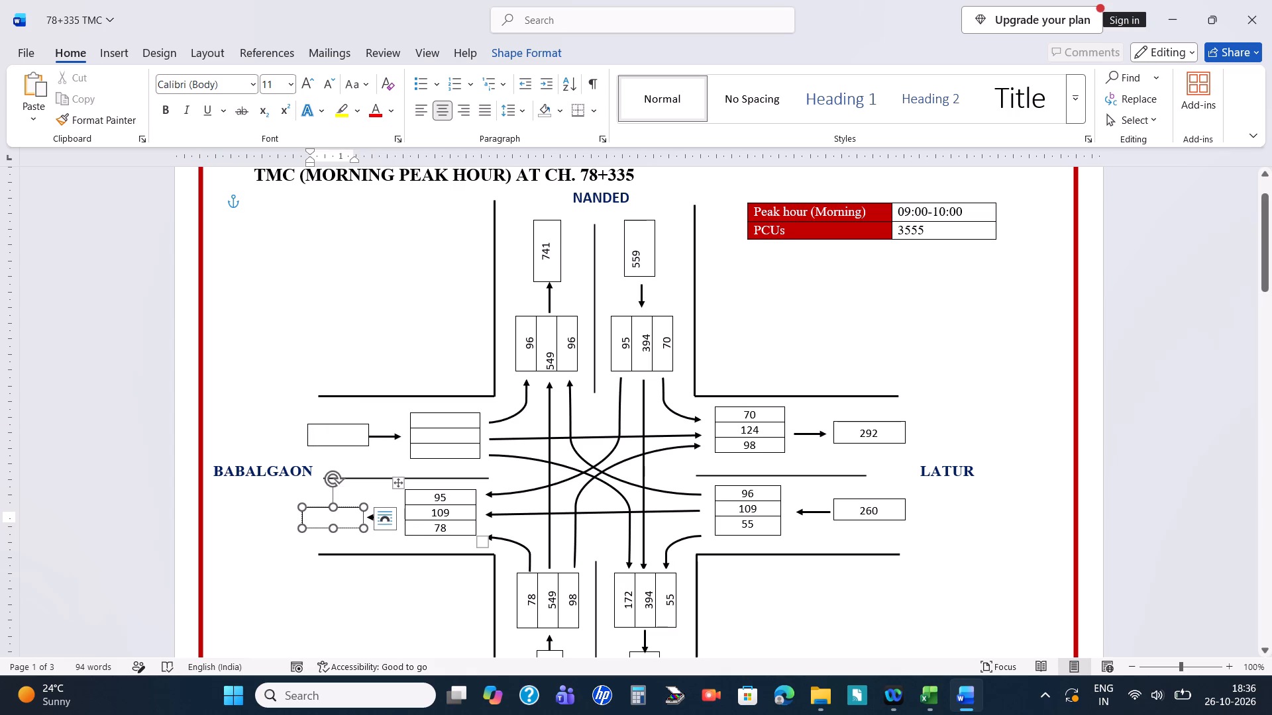
Clear all three turning counts in the table for traffic leaving towards BABALGAON in the morning diagram.
click(449, 497)
key(BackSpace)
key(BackSpace)
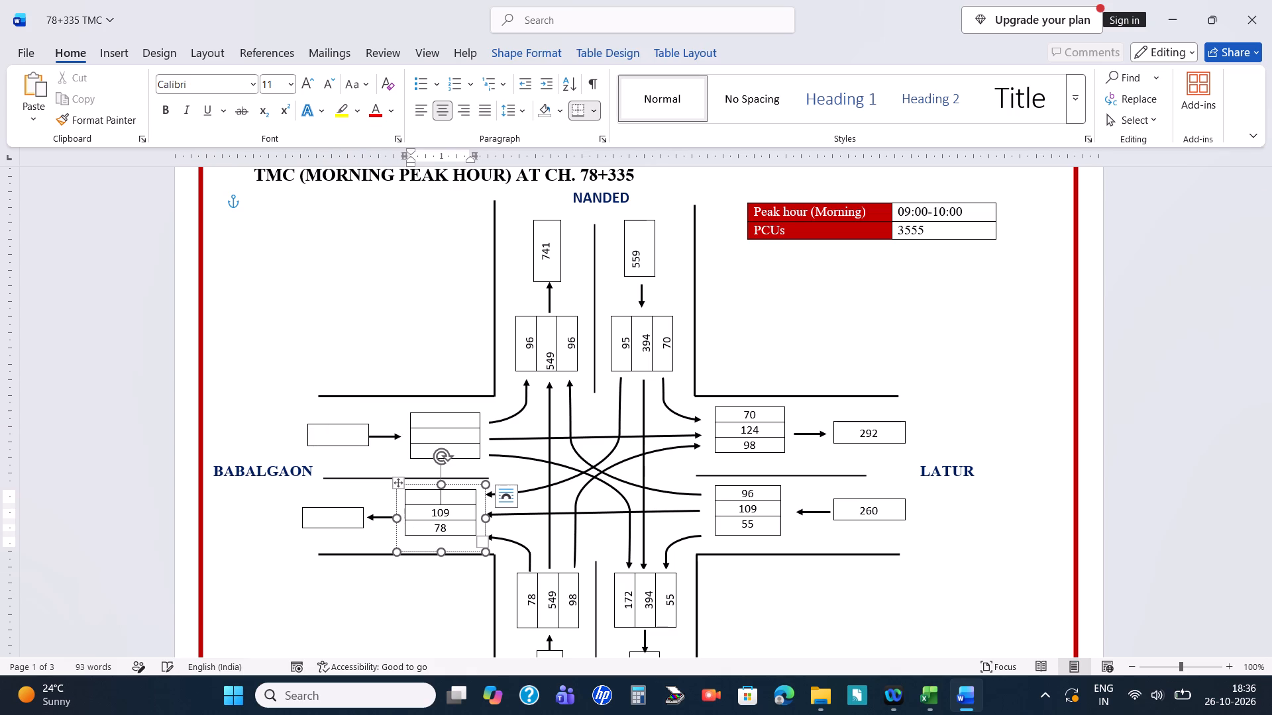
key(Down)
key(Right)
key(BackSpace)
key(BackSpace)
key(BackSpace)
key(Down)
key(Right)
key(BackSpace)
key(BackSpace)
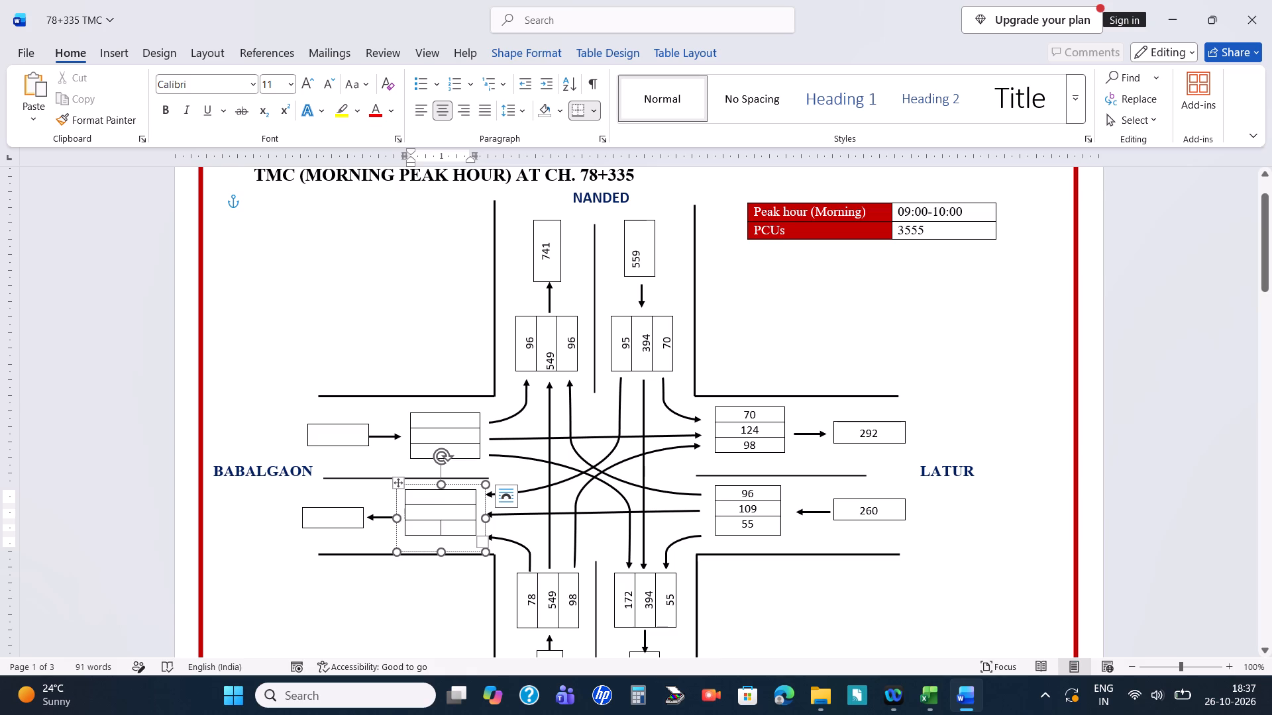
Clear all three turning counts in the table for traffic leaving towards NANDED in the morning diagram.
click(550, 349)
key(BackSpace)
key(BackSpace)
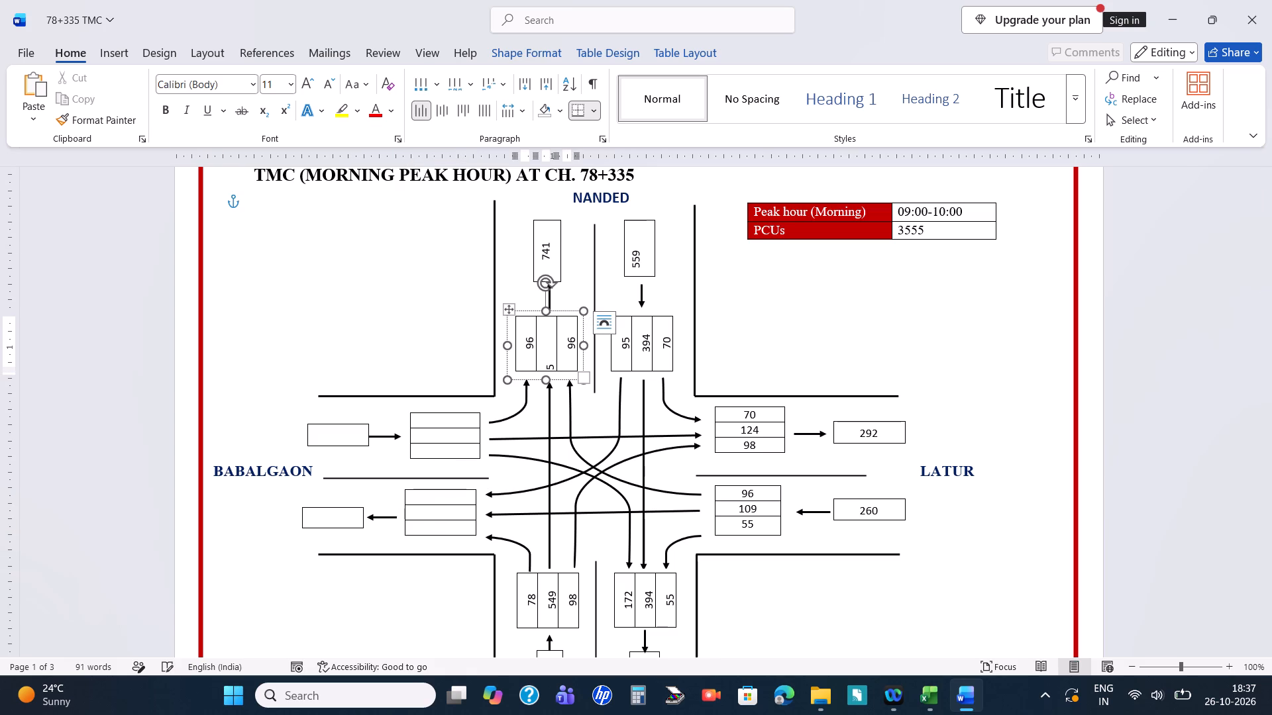
key(BackSpace)
key(Left)
key(Up)
key(Up)
key(BackSpace)
key(BackSpace)
key(Right)
key(Right)
key(Right)
key(Up)
key(BackSpace)
key(BackSpace)
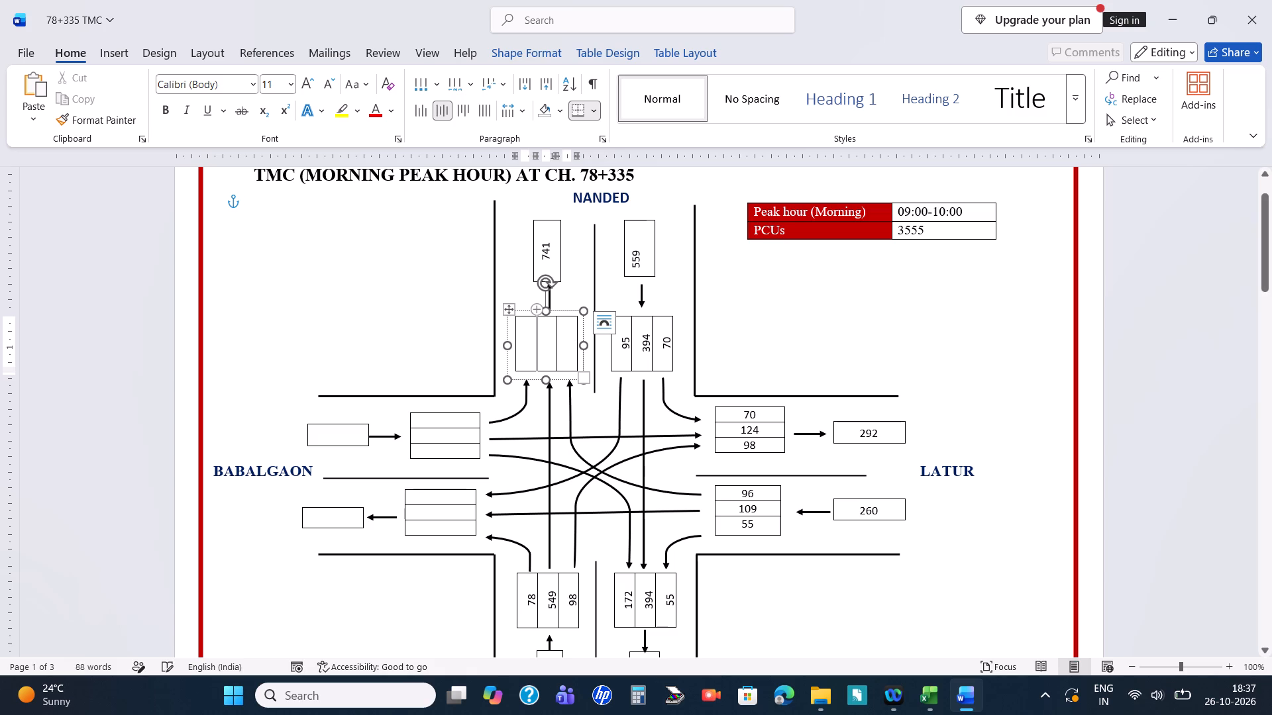
Clear the total in the box for traffic leaving towards NANDED in the morning diagram.
click(543, 245)
click(555, 245)
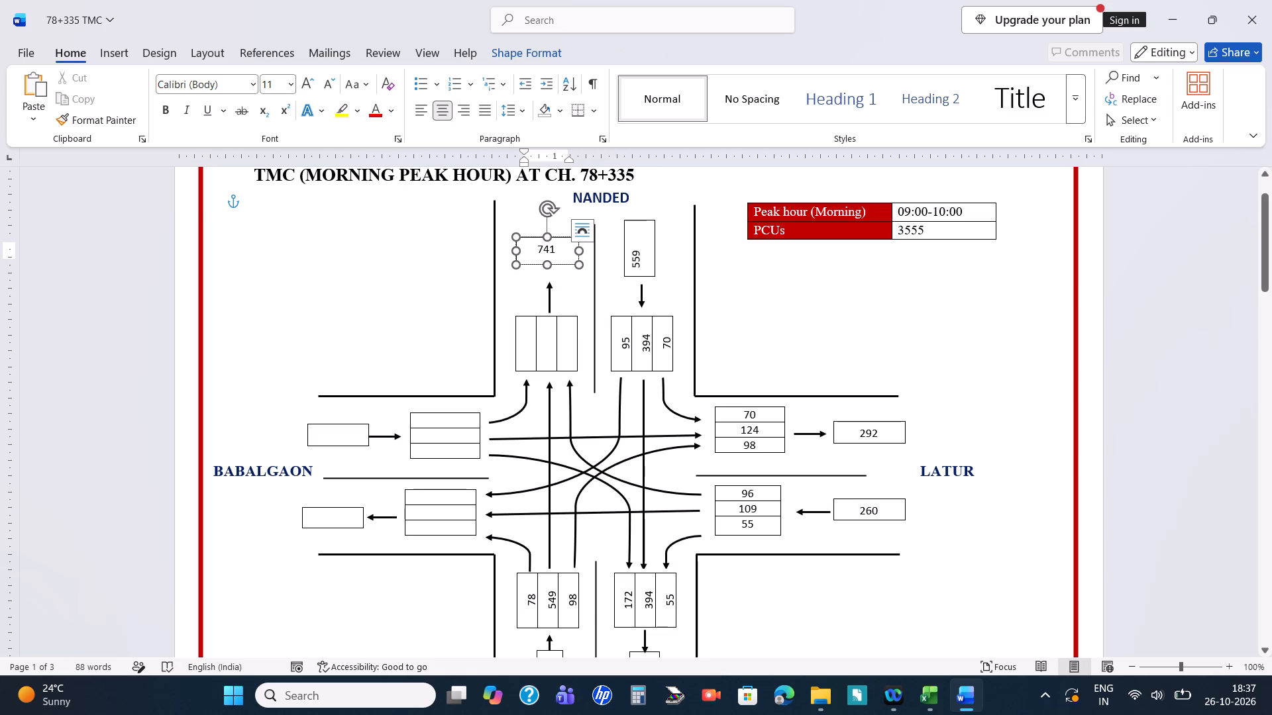
key(BackSpace)
key(BackSpace)
key(BackSpace)
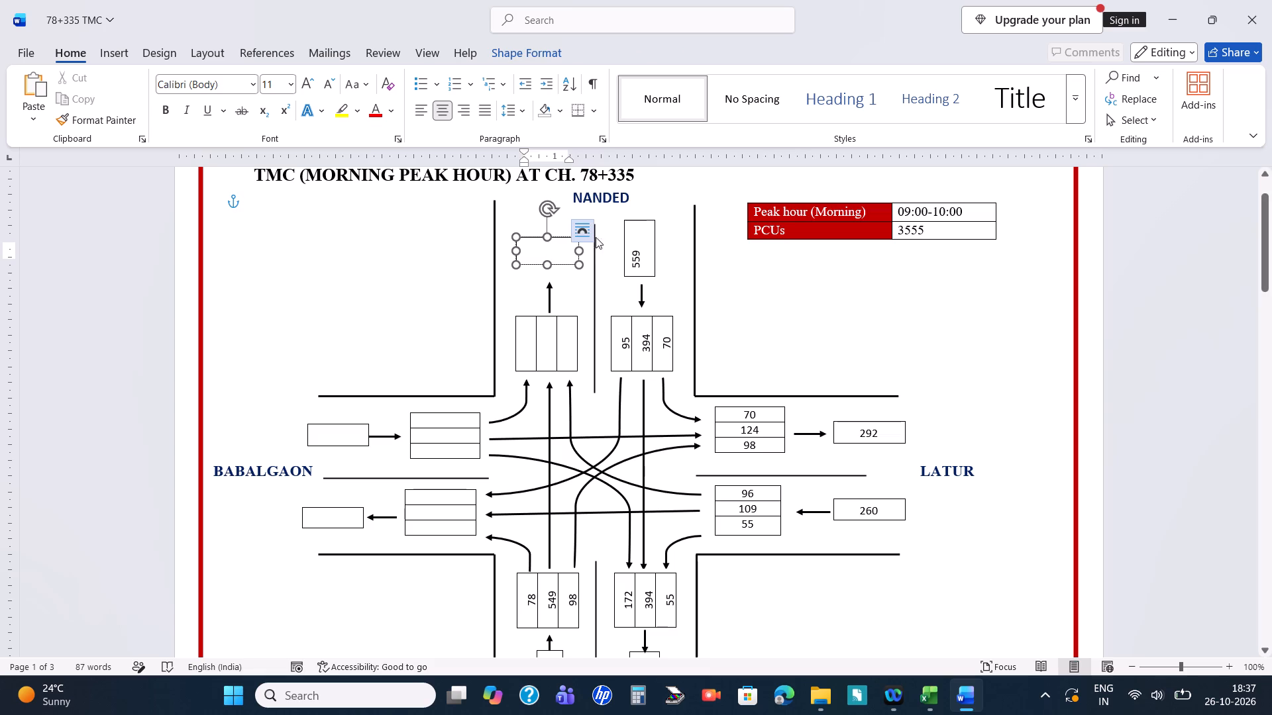
Clear the total in the box for traffic entering from NANDED in the morning diagram.
click(645, 242)
key(BackSpace)
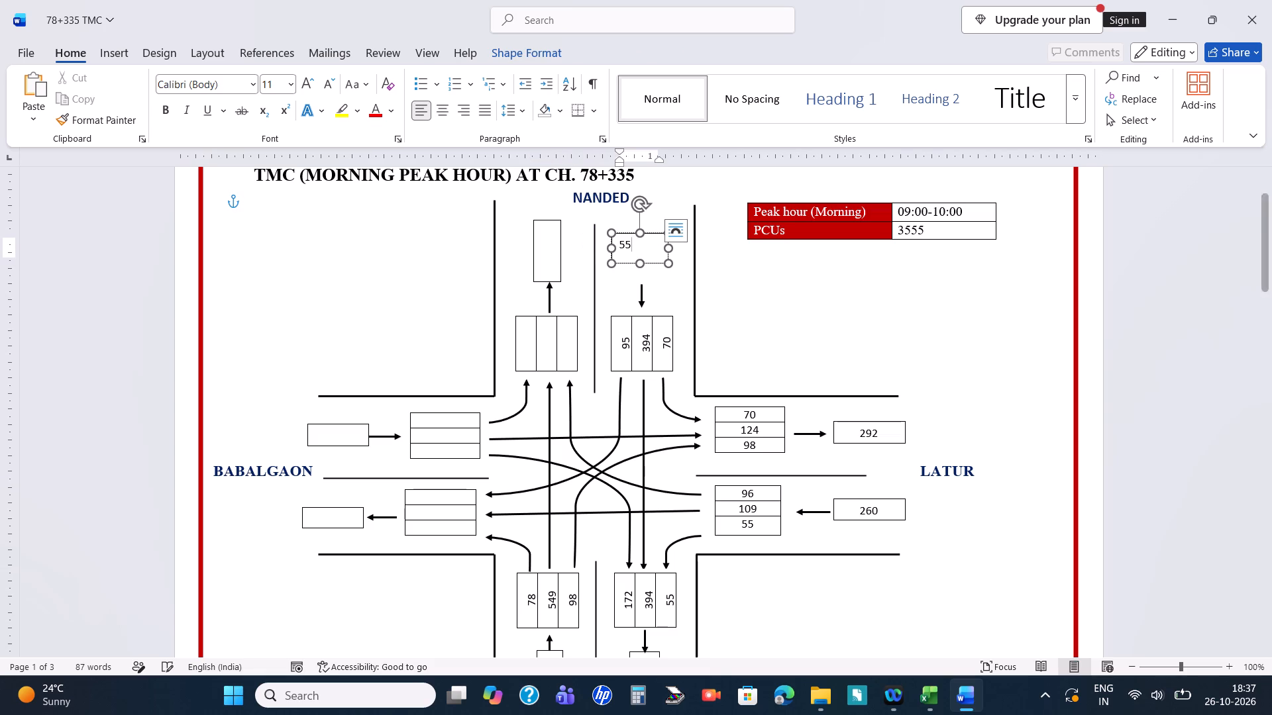
key(BackSpace)
key(BackSpace)
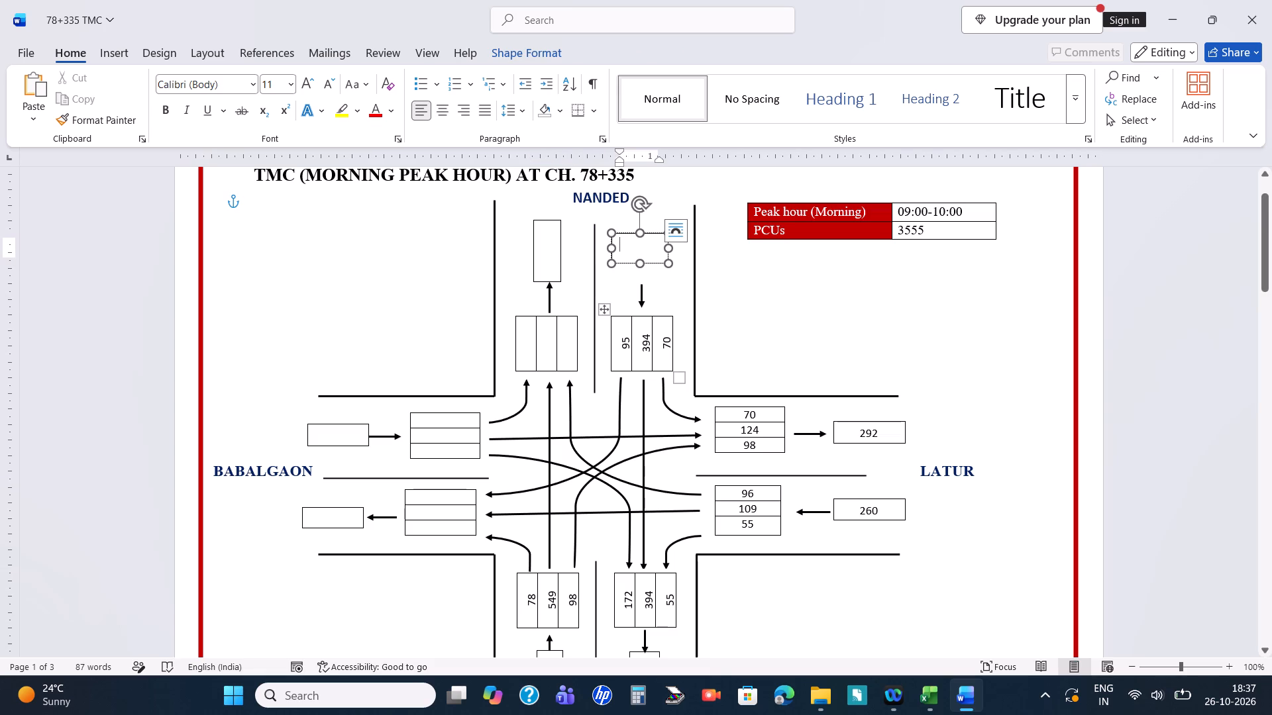
Clear all three turning counts in the table for traffic entering from NANDED in the morning diagram.
click(629, 329)
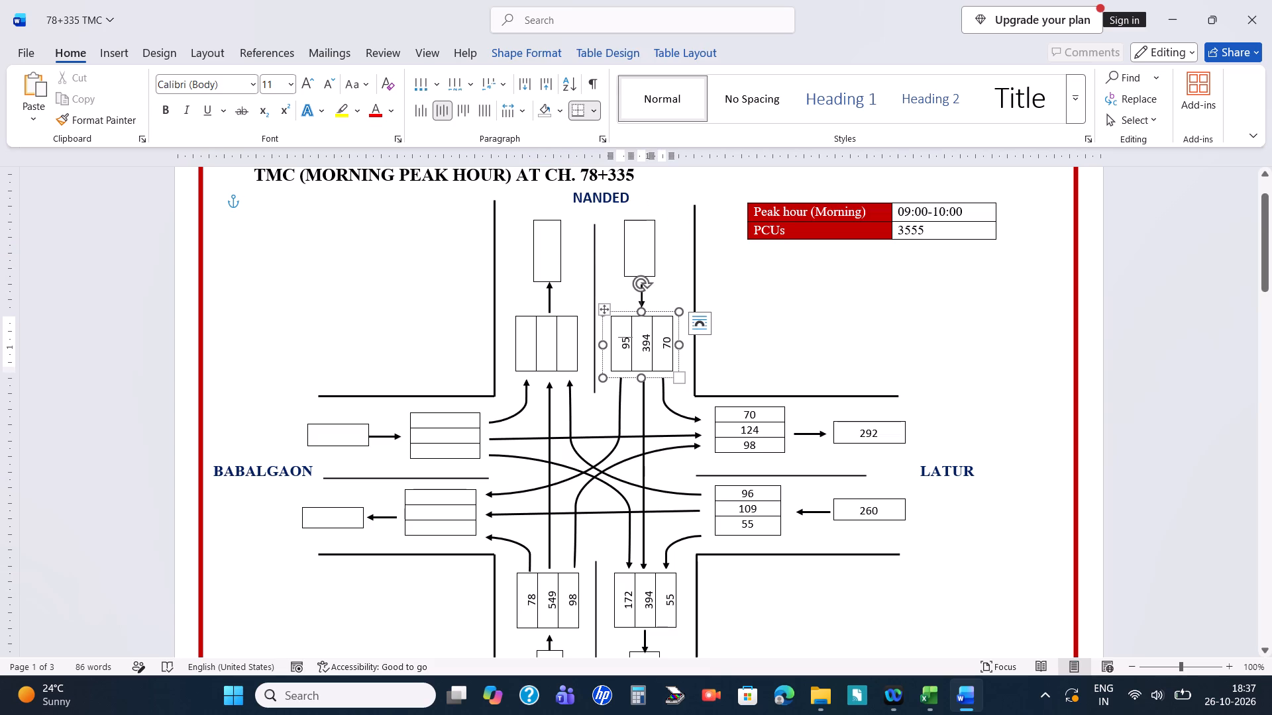
key(BackSpace)
key(BackSpace)
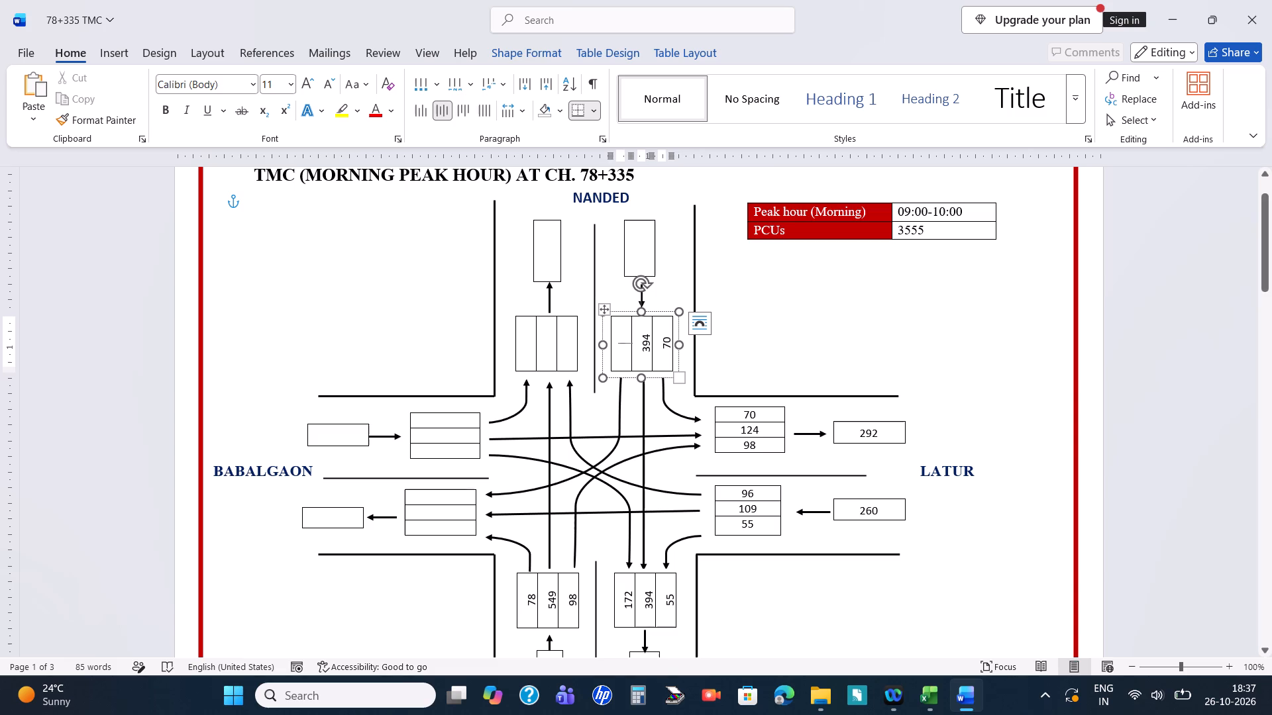
click(647, 324)
key(BackSpace)
key(BackSpace)
key(BackSpace)
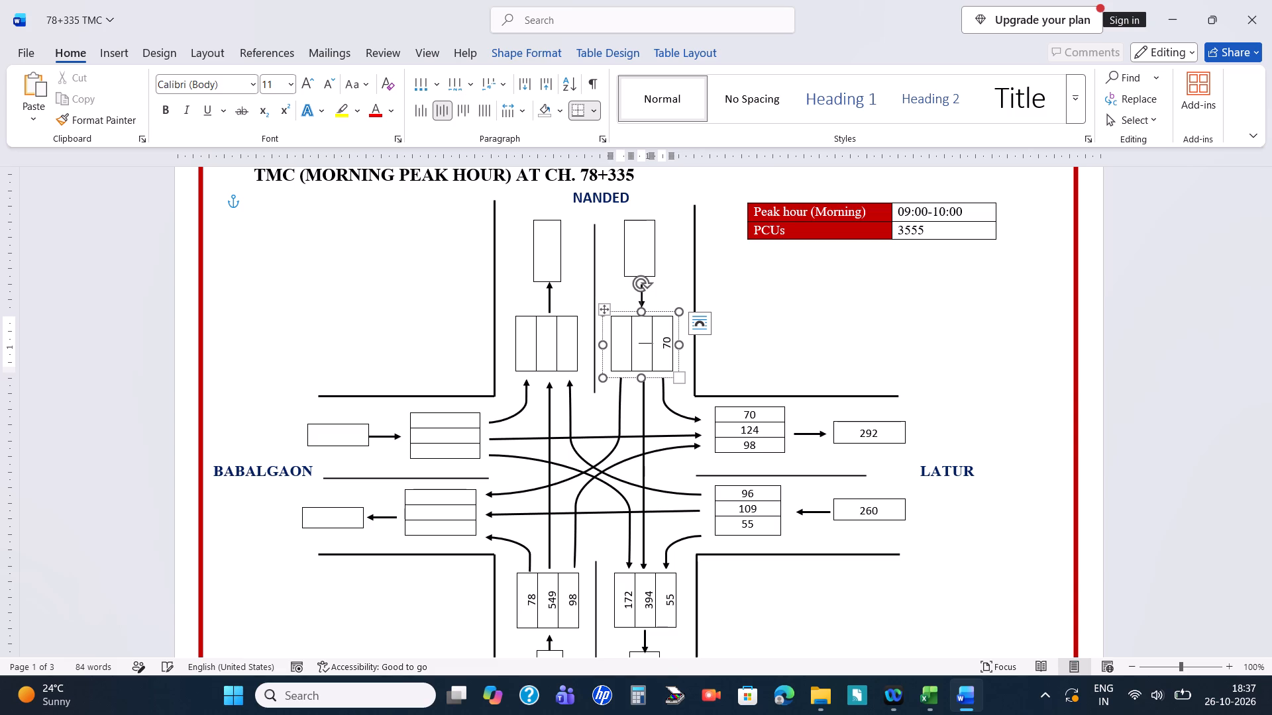
click(667, 324)
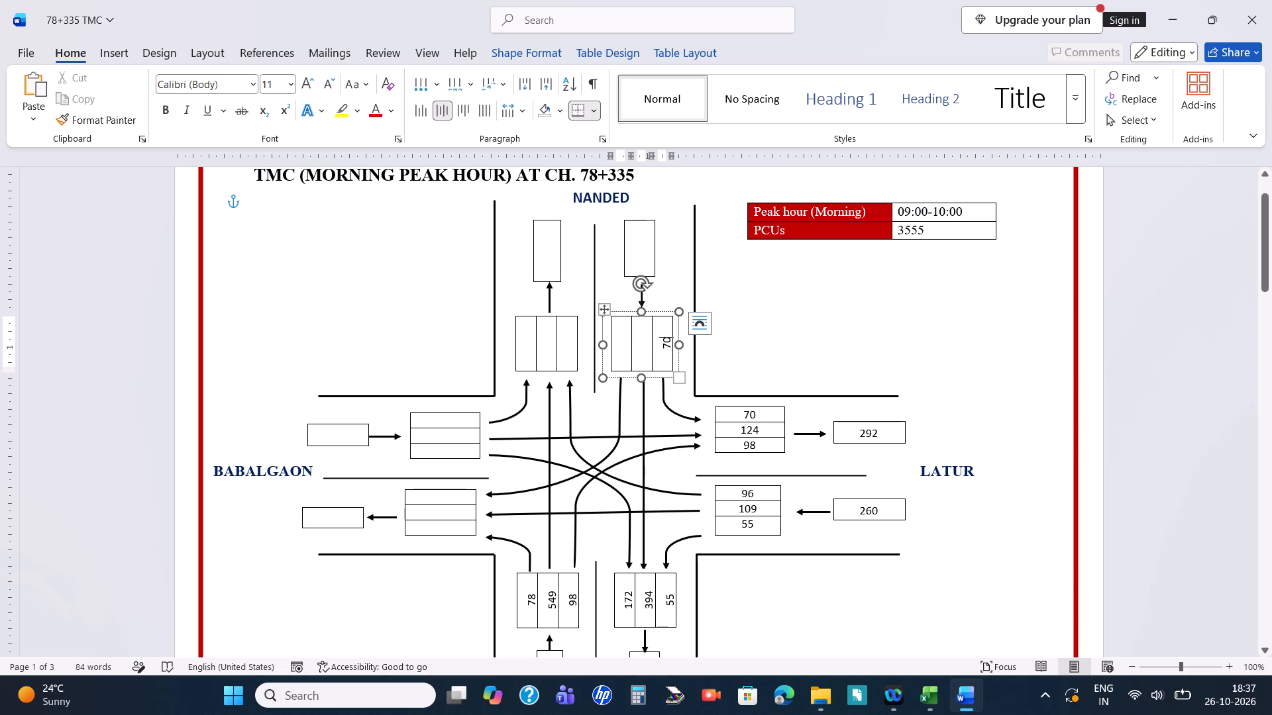
key(BackSpace)
key(BackSpace)
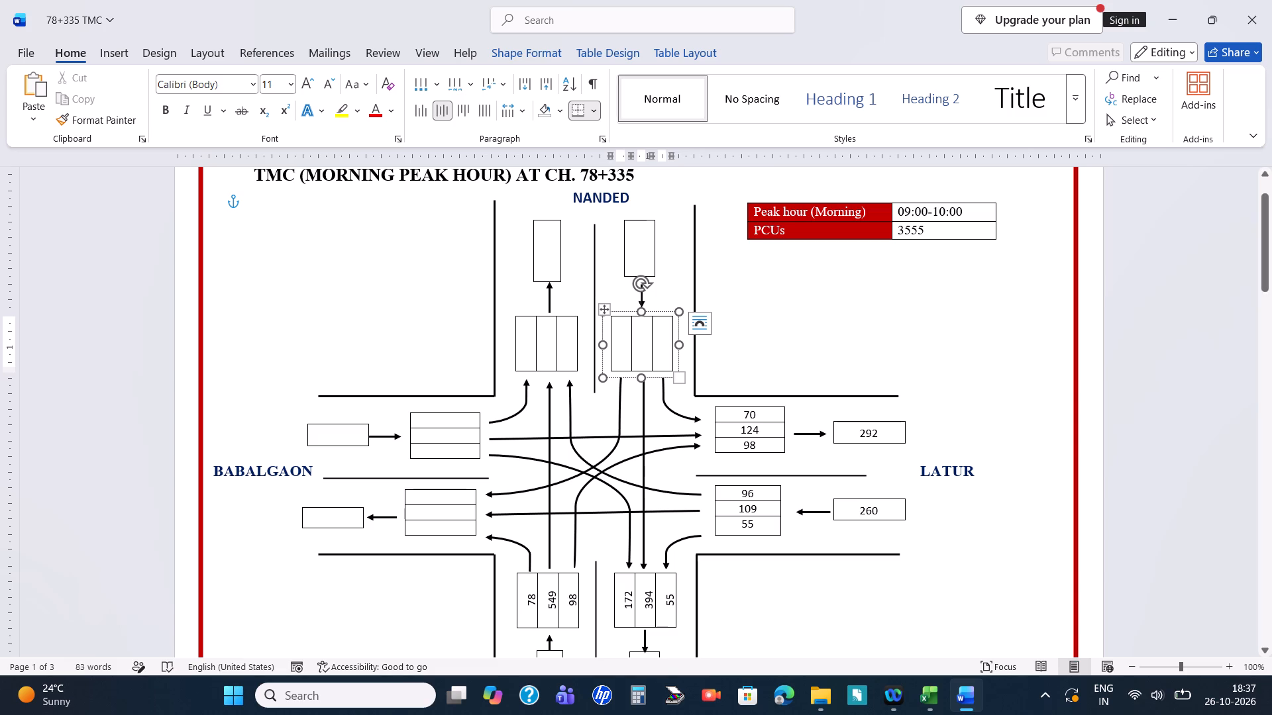
Clear all three turning counts in the table for traffic entering from the arm opposite NANDED in the morning diagram.
click(529, 586)
key(BackSpace)
key(BackSpace)
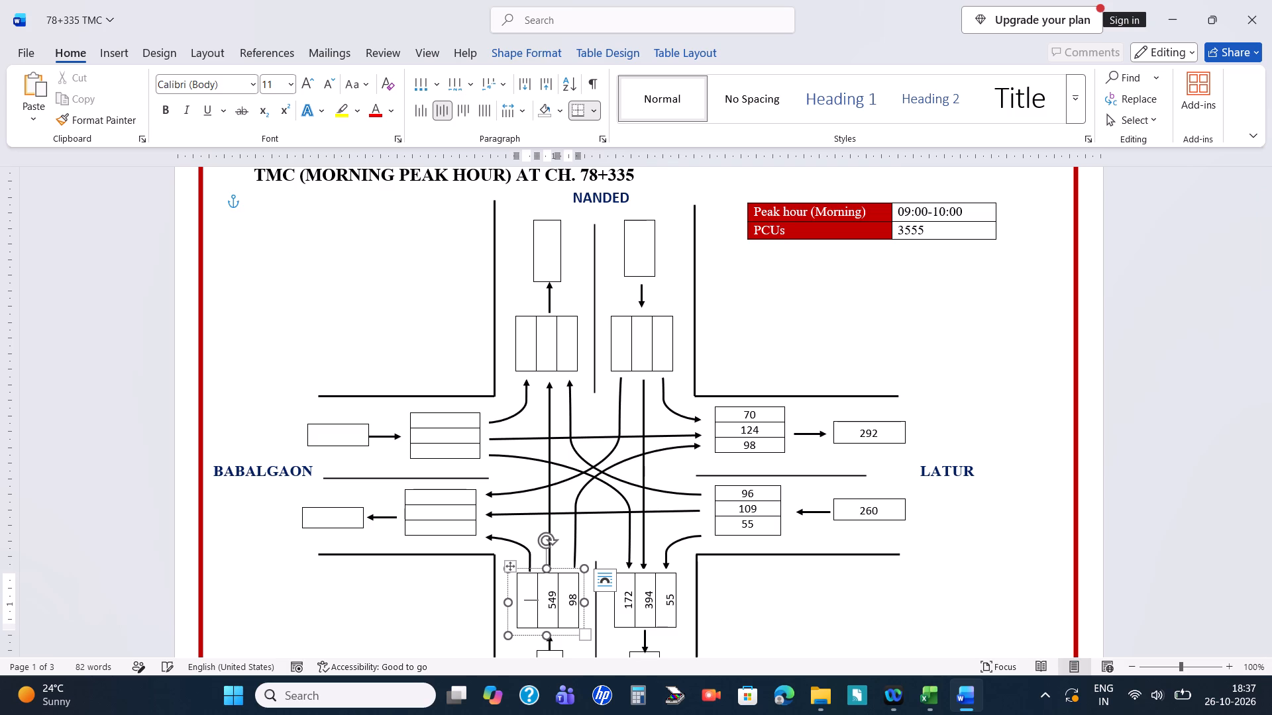
click(557, 582)
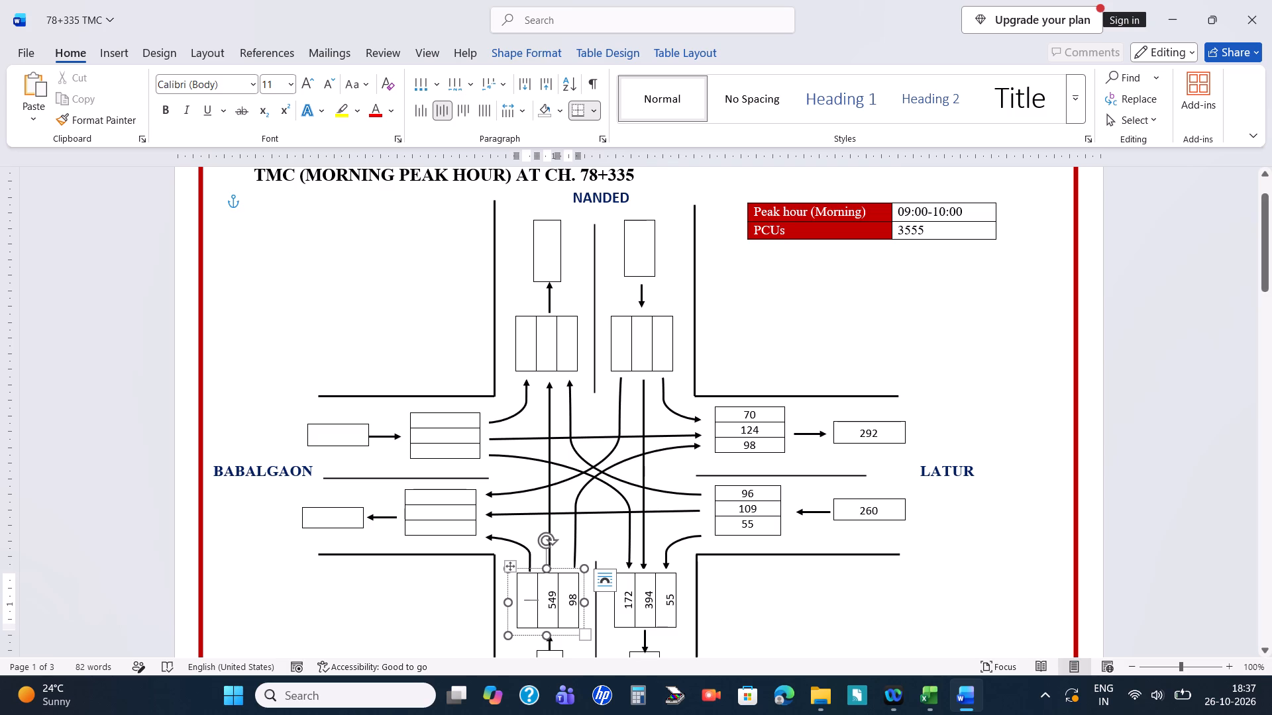
click(551, 583)
key(BackSpace)
key(BackSpace)
key(BackSpace)
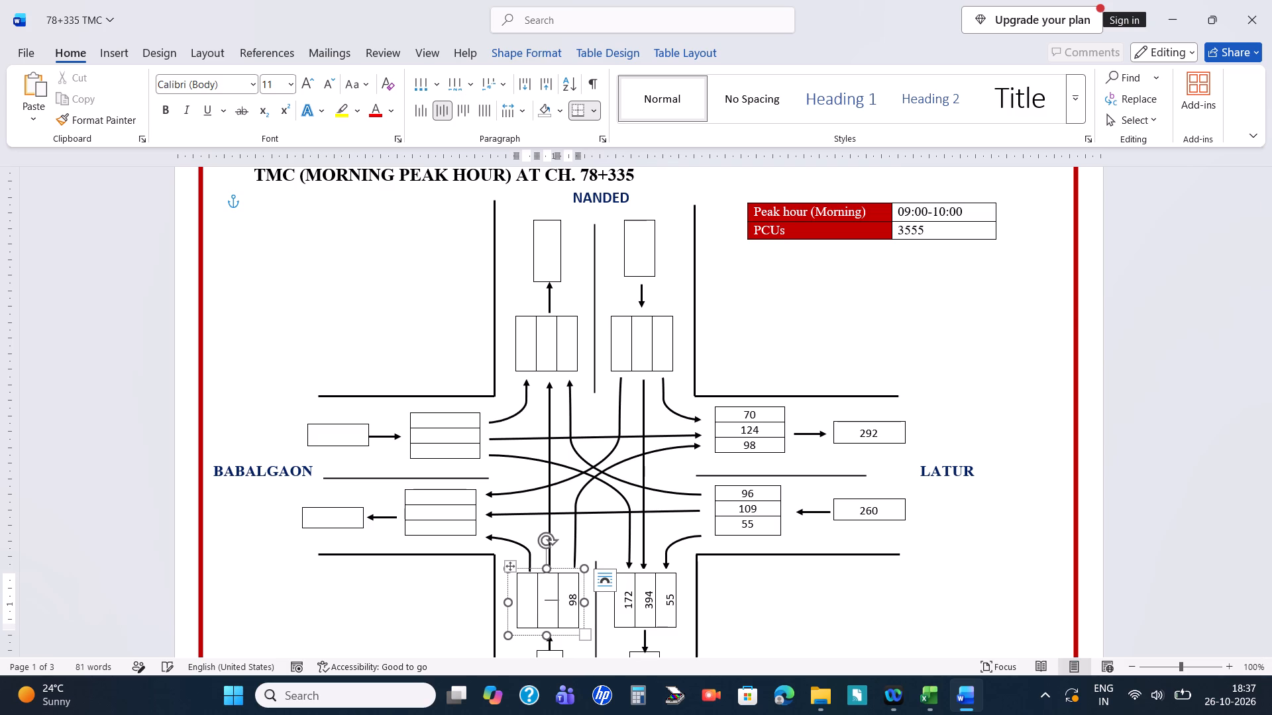
click(565, 585)
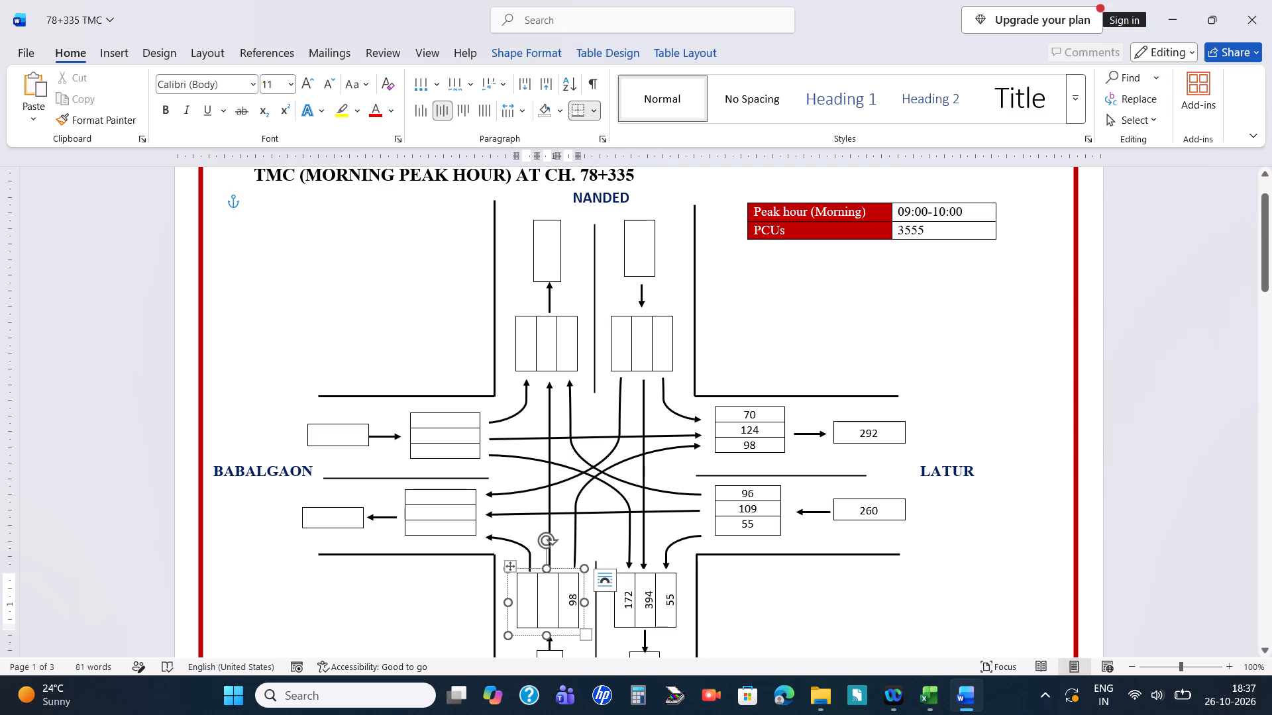
key(BackSpace)
key(BackSpace)
Clear the total in the box for traffic entering from the arm opposite NANDED in the morning diagram.
scroll(565, 585, down, 1)
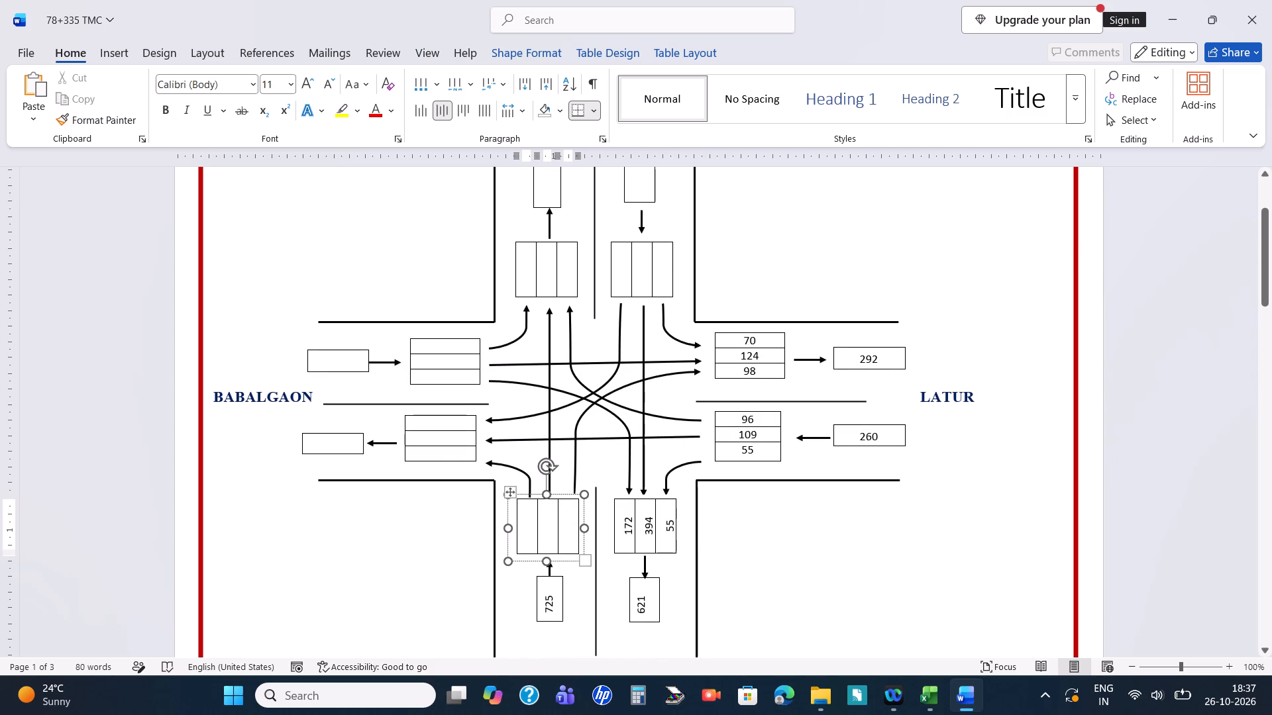
click(546, 593)
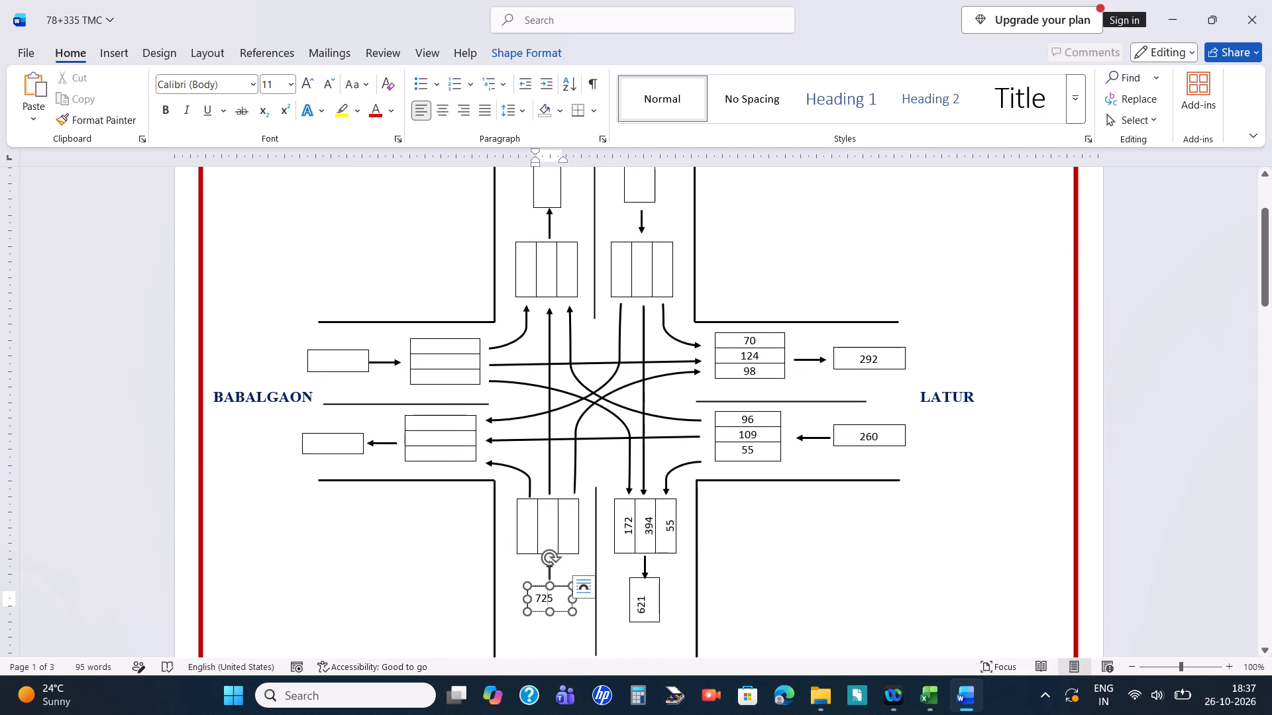
click(555, 597)
key(BackSpace)
key(BackSpace)
key(BackSpace)
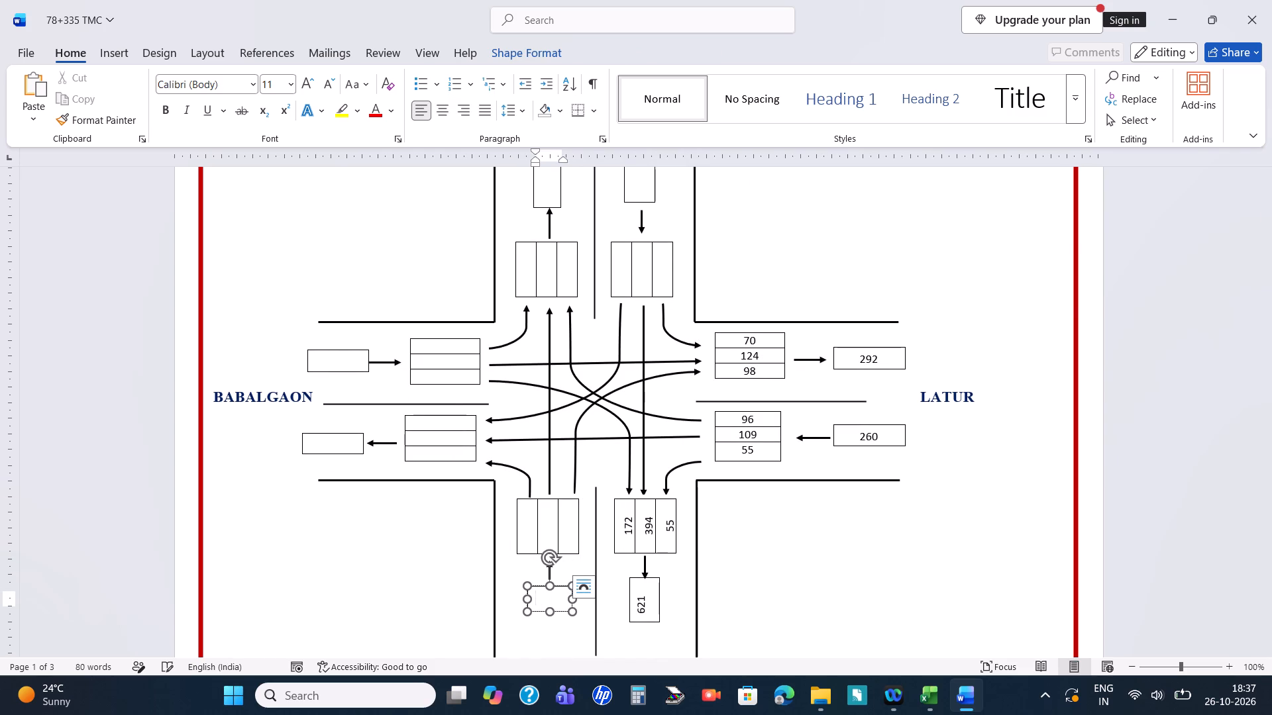
Clear the total in the box for traffic leaving by the arm opposite NANDED in the morning diagram.
click(644, 596)
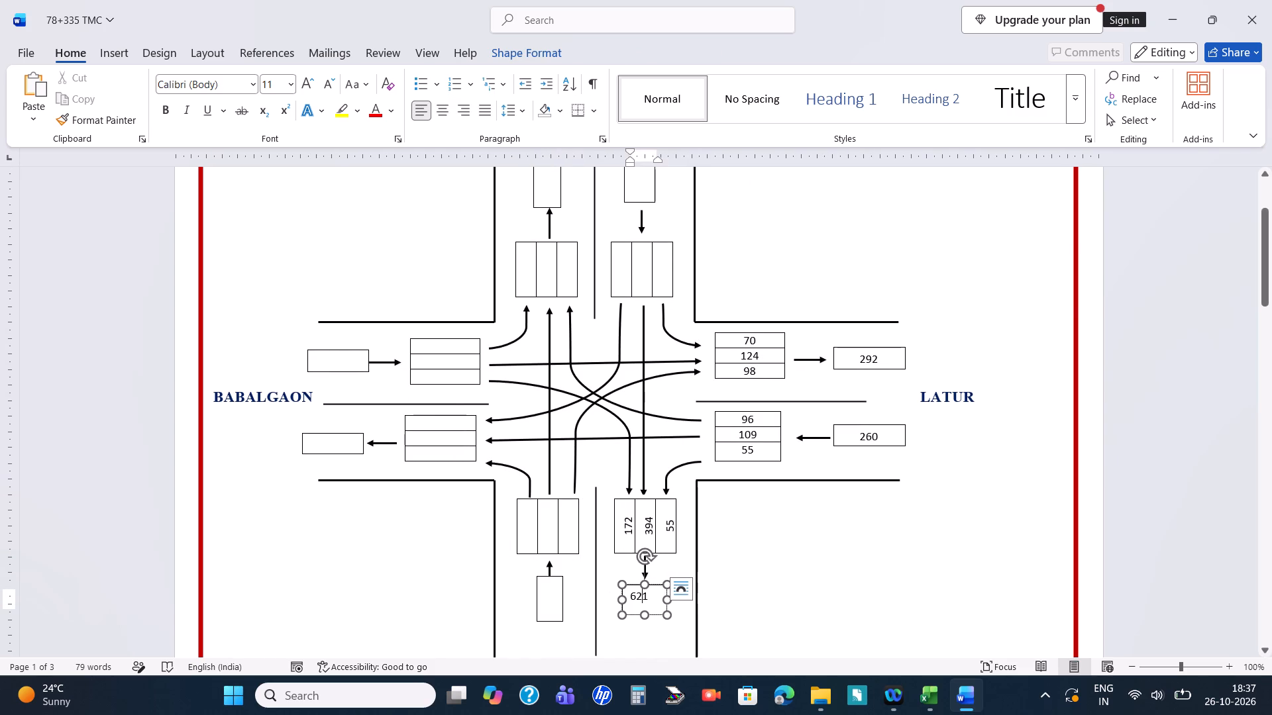
click(651, 596)
key(BackSpace)
key(BackSpace)
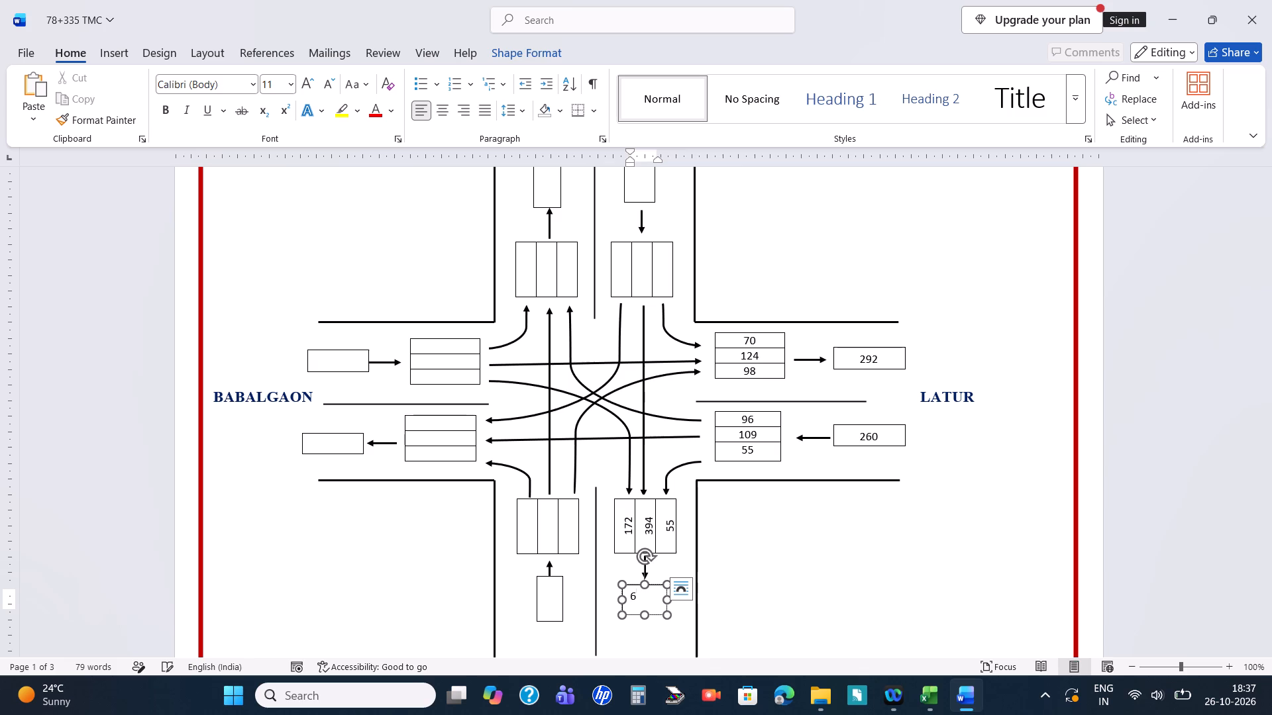
key(BackSpace)
Clear all three turning counts in the table for traffic leaving by the arm opposite NANDED in the morning diagram.
click(630, 507)
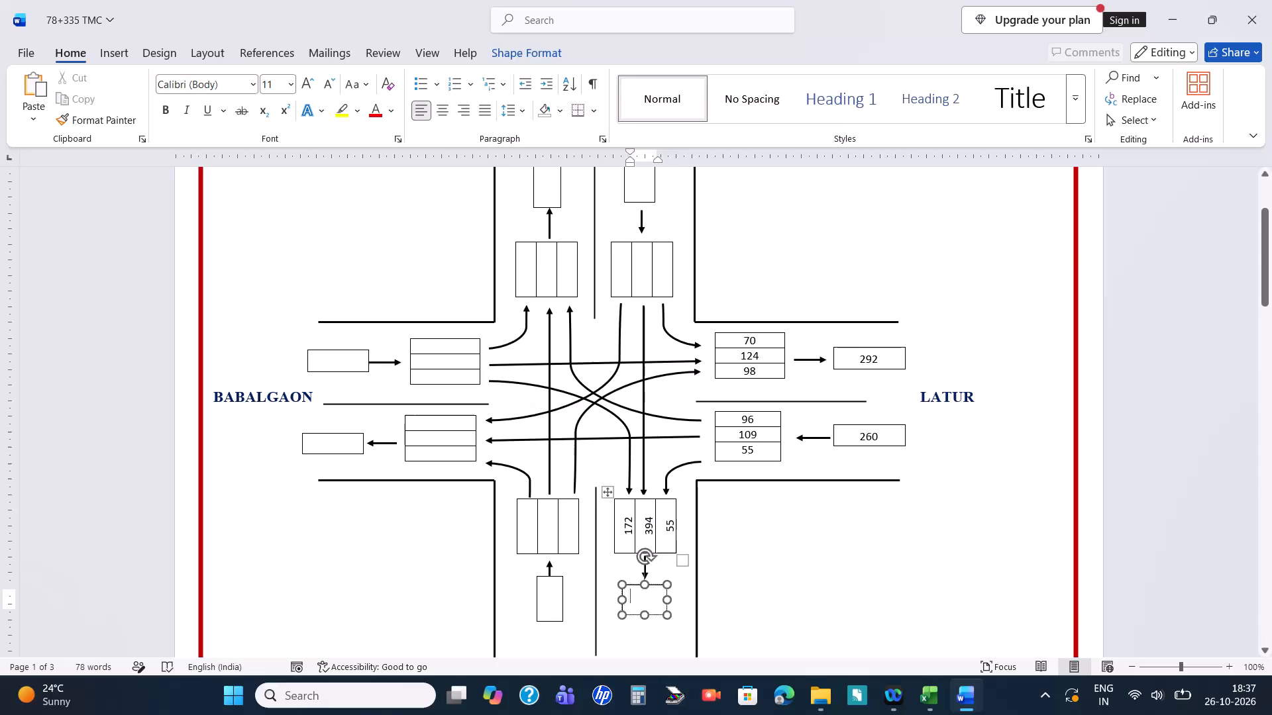
key(BackSpace)
key(BackSpace)
key(BackSpace)
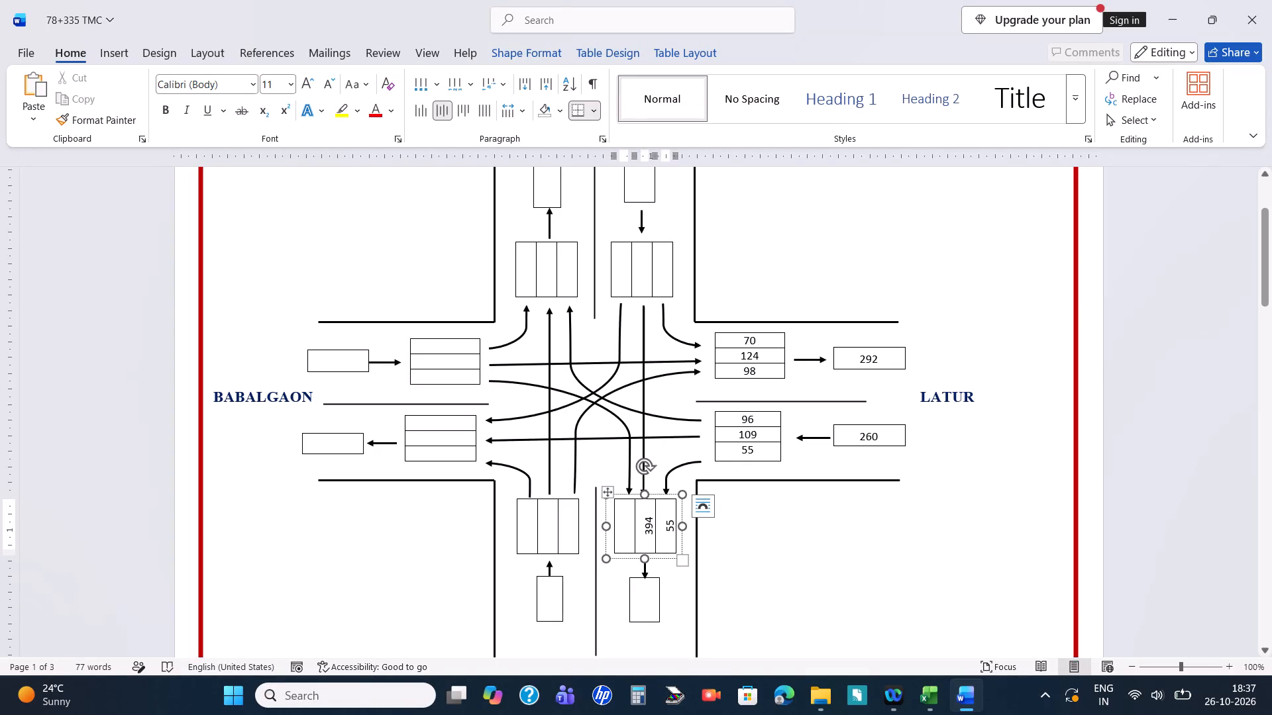
click(649, 506)
key(BackSpace)
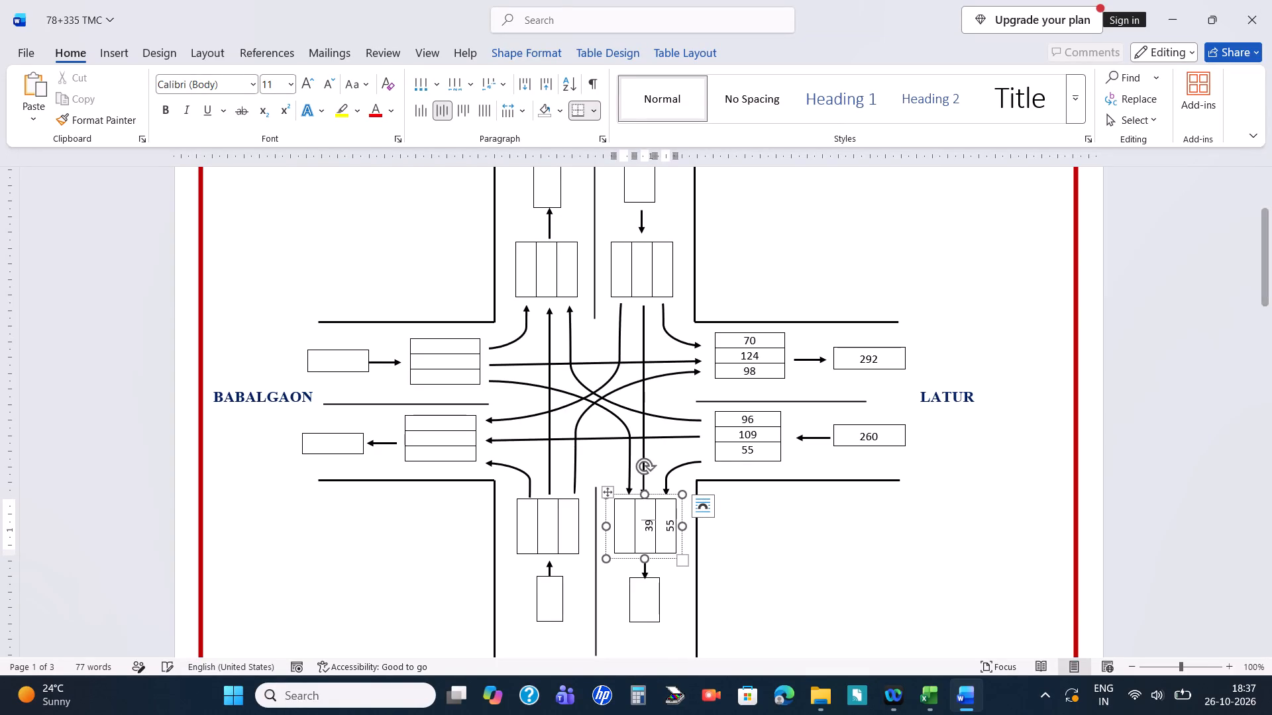
key(BackSpace)
key(BackSpace)
click(664, 506)
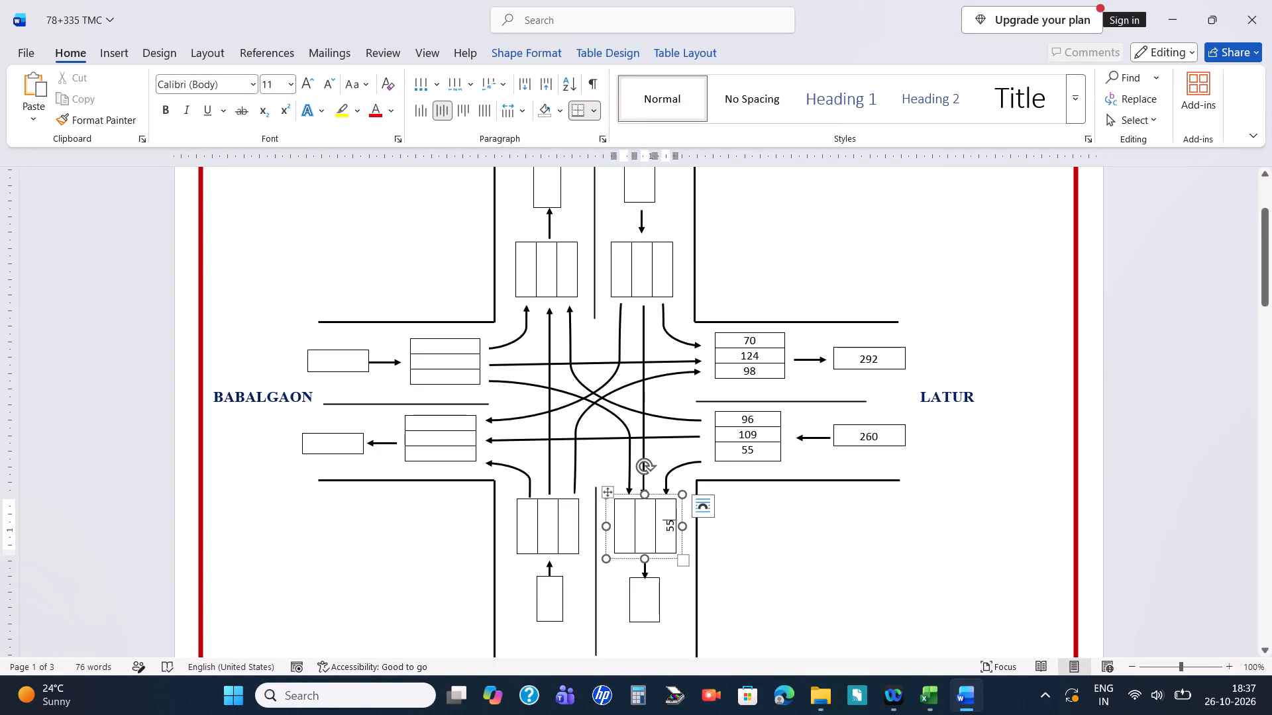
key(BackSpace)
key(BackSpace)
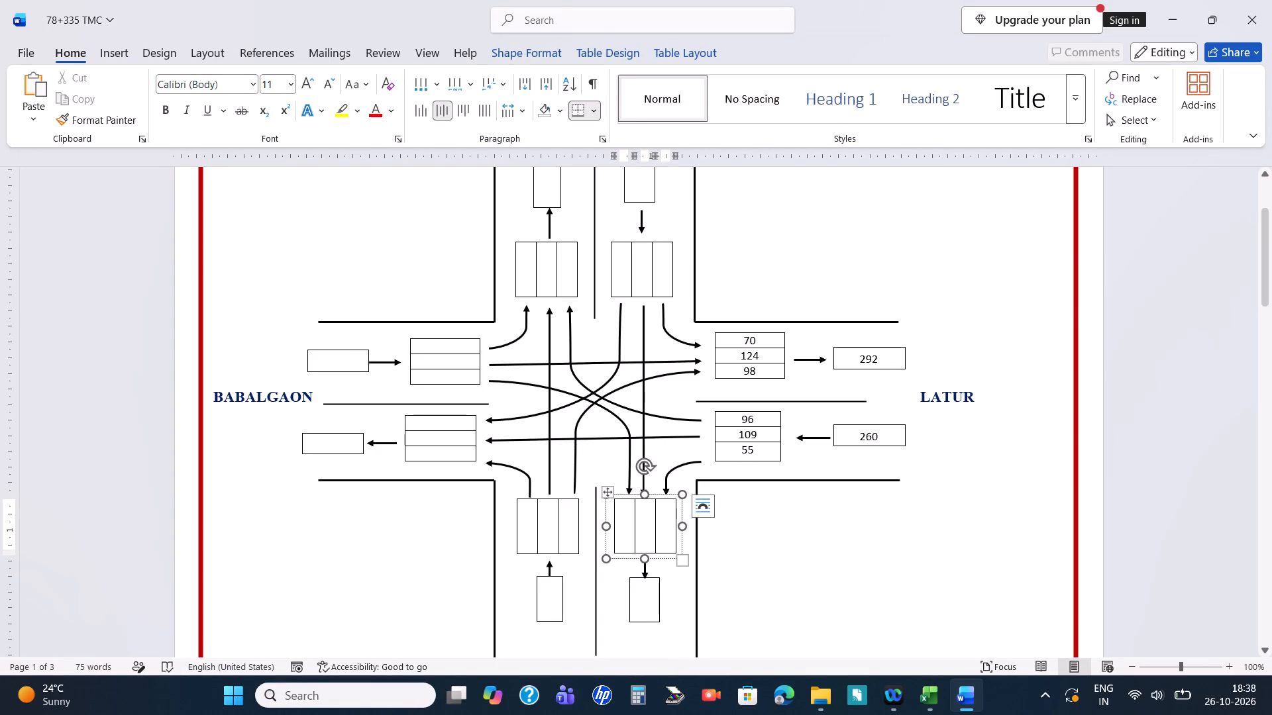
Clear all three turning counts in the table for traffic leaving towards LATUR in the morning diagram.
click(765, 345)
key(BackSpace)
key(BackSpace)
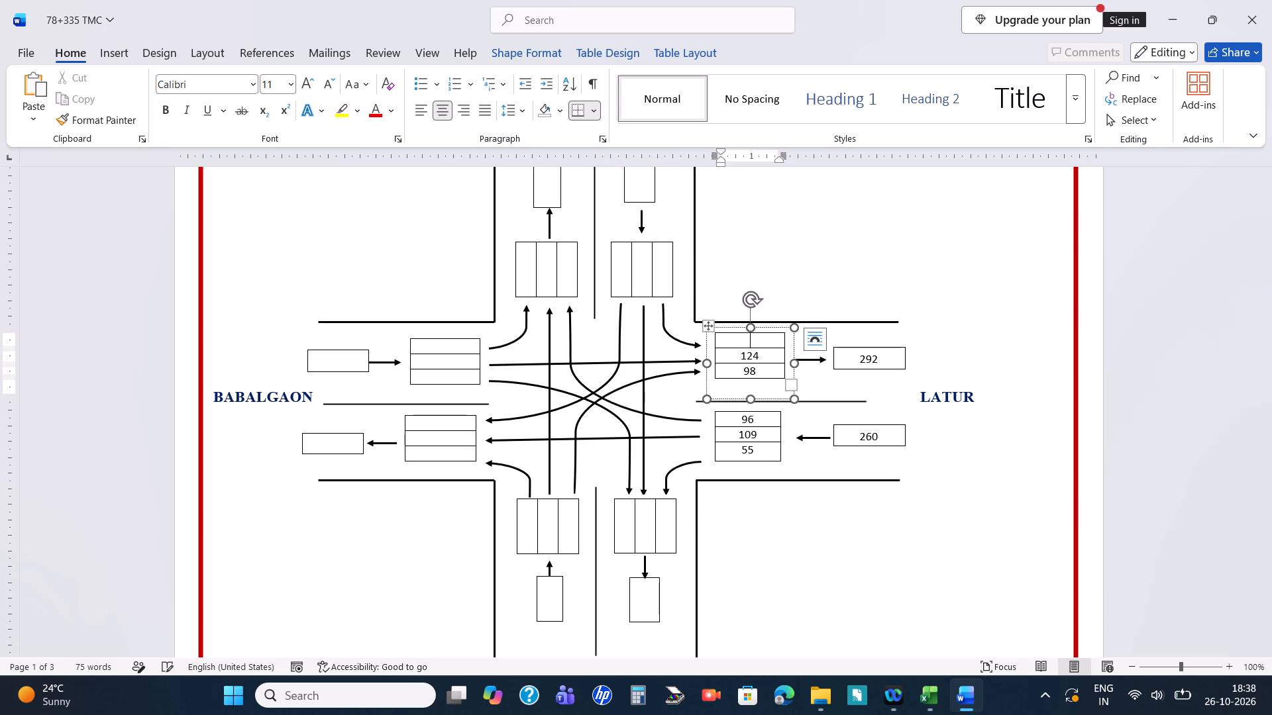
click(770, 359)
key(BackSpace)
key(BackSpace)
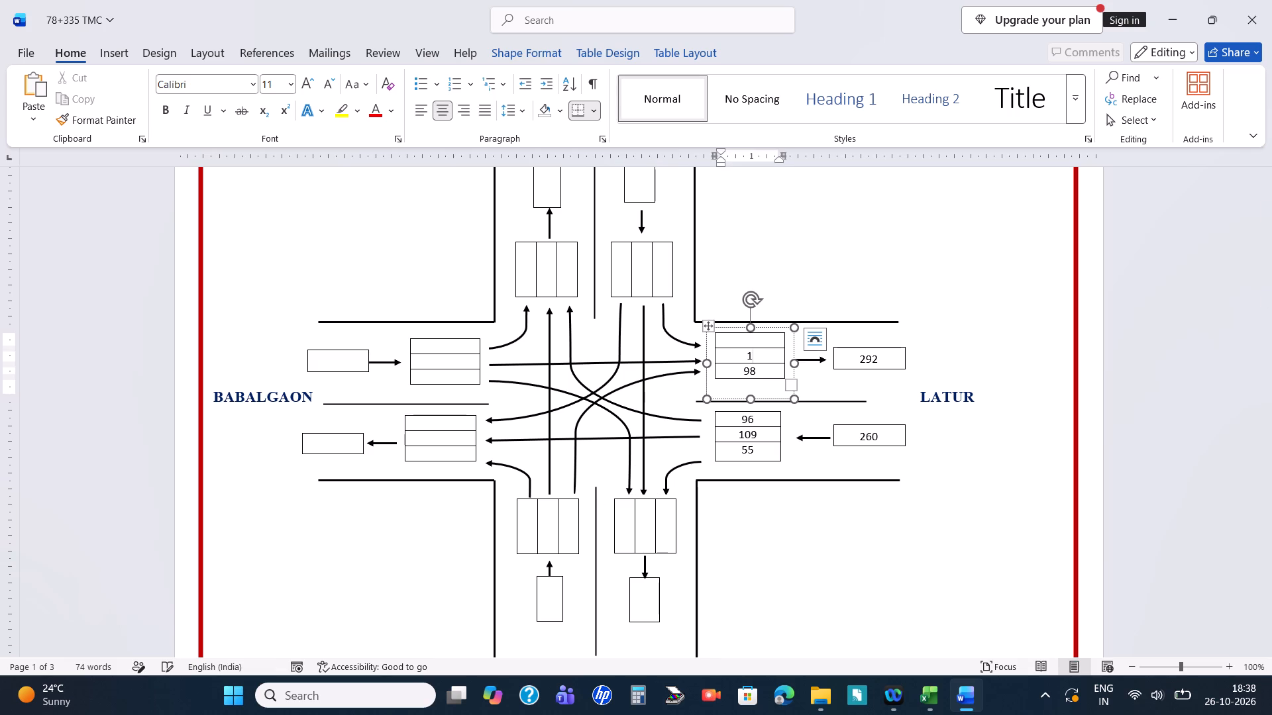
key(BackSpace)
click(768, 368)
key(BackSpace)
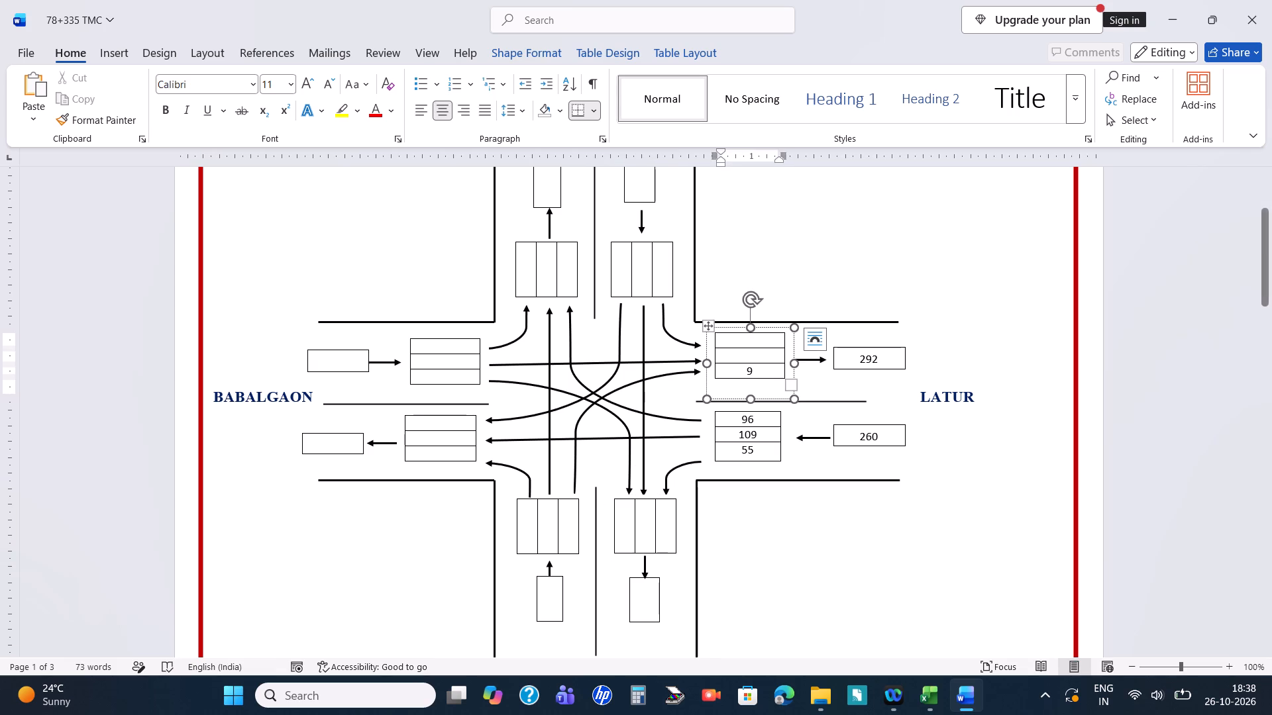
key(BackSpace)
Clear all three turning counts in the table for traffic entering from LATUR in the morning diagram.
click(756, 419)
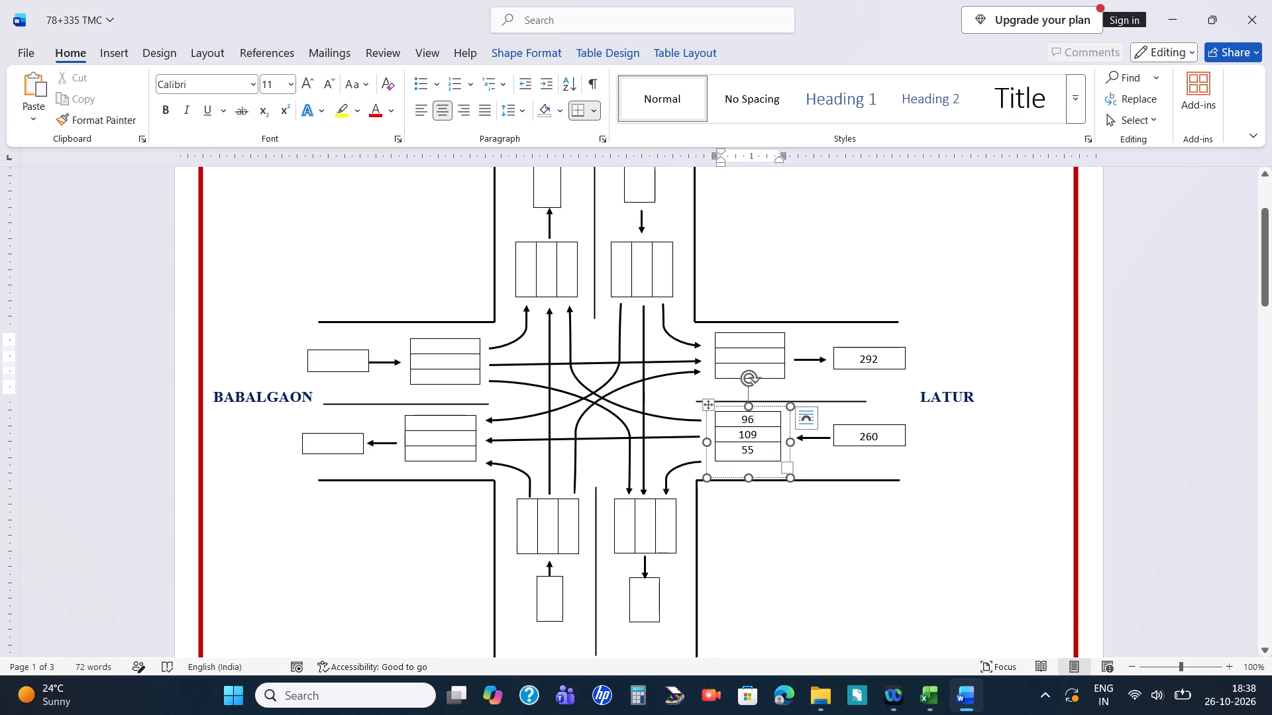
key(BackSpace)
key(BackSpace)
click(761, 431)
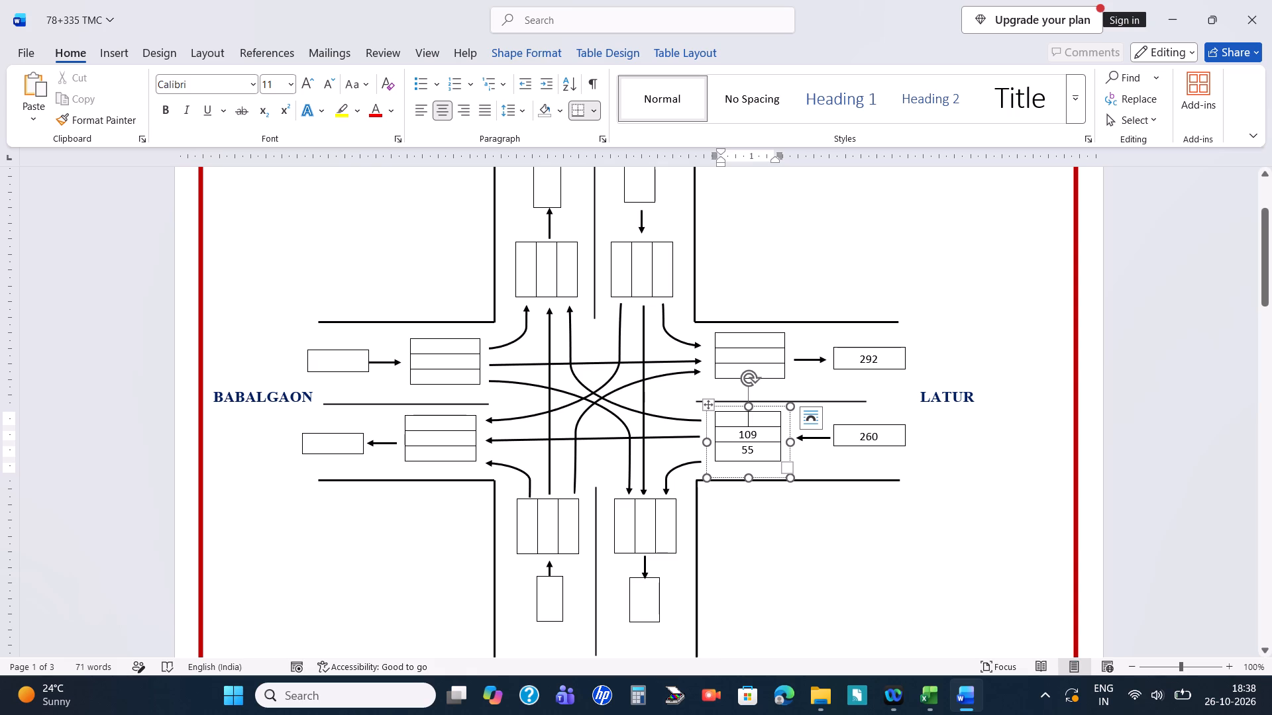
key(BackSpace)
key(BackSpace)
key(BackSpace)
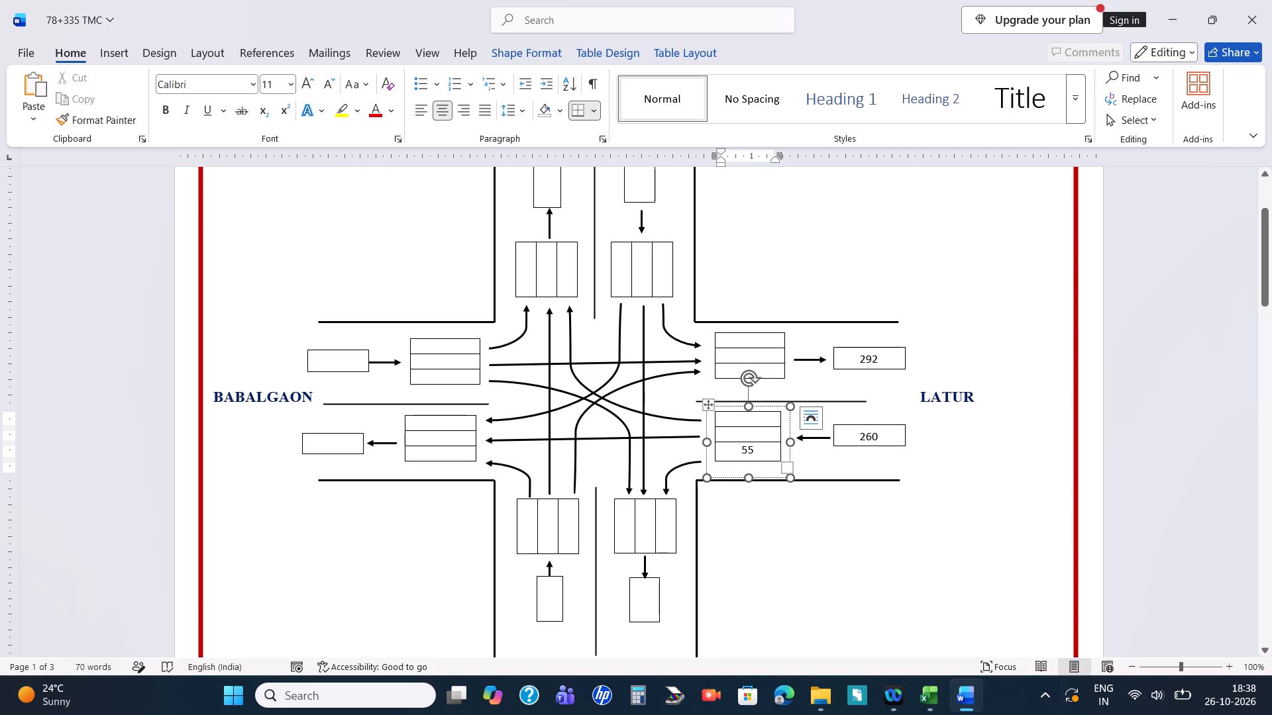
click(765, 445)
key(BackSpace)
key(BackSpace)
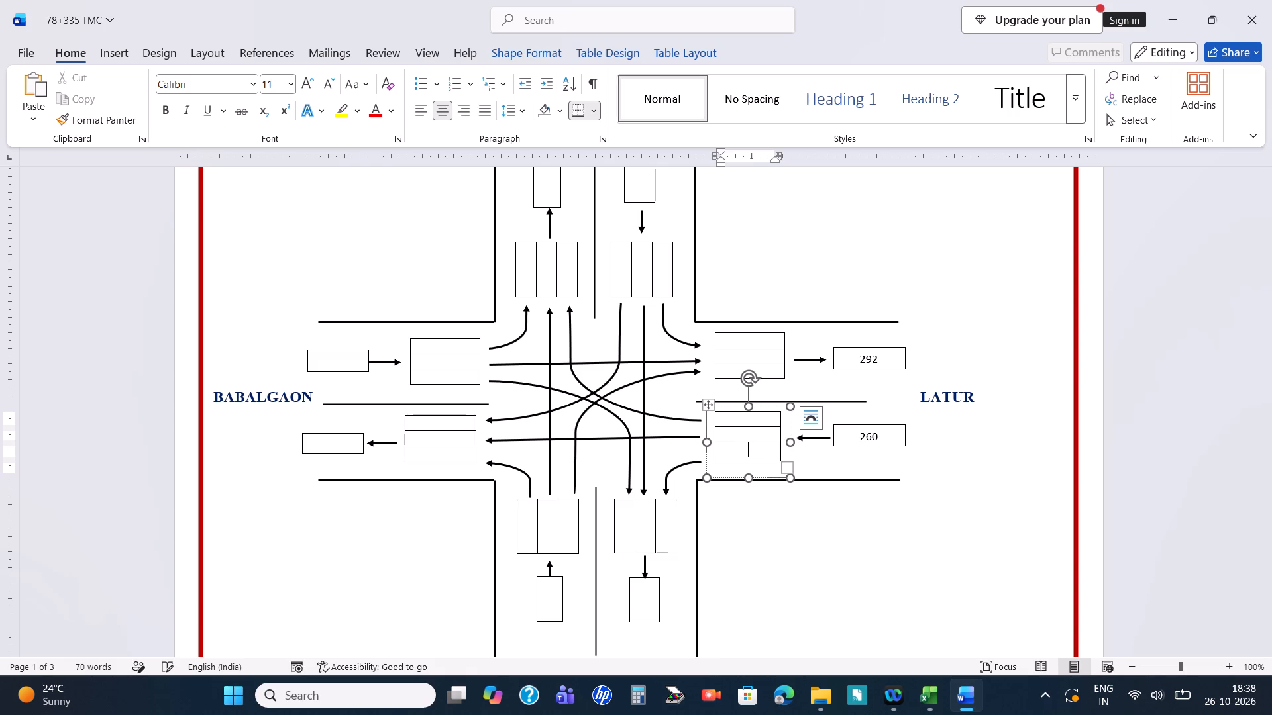
Clear the leaving and entering totals in the two boxes on the LATUR arm of the morning diagram.
click(882, 352)
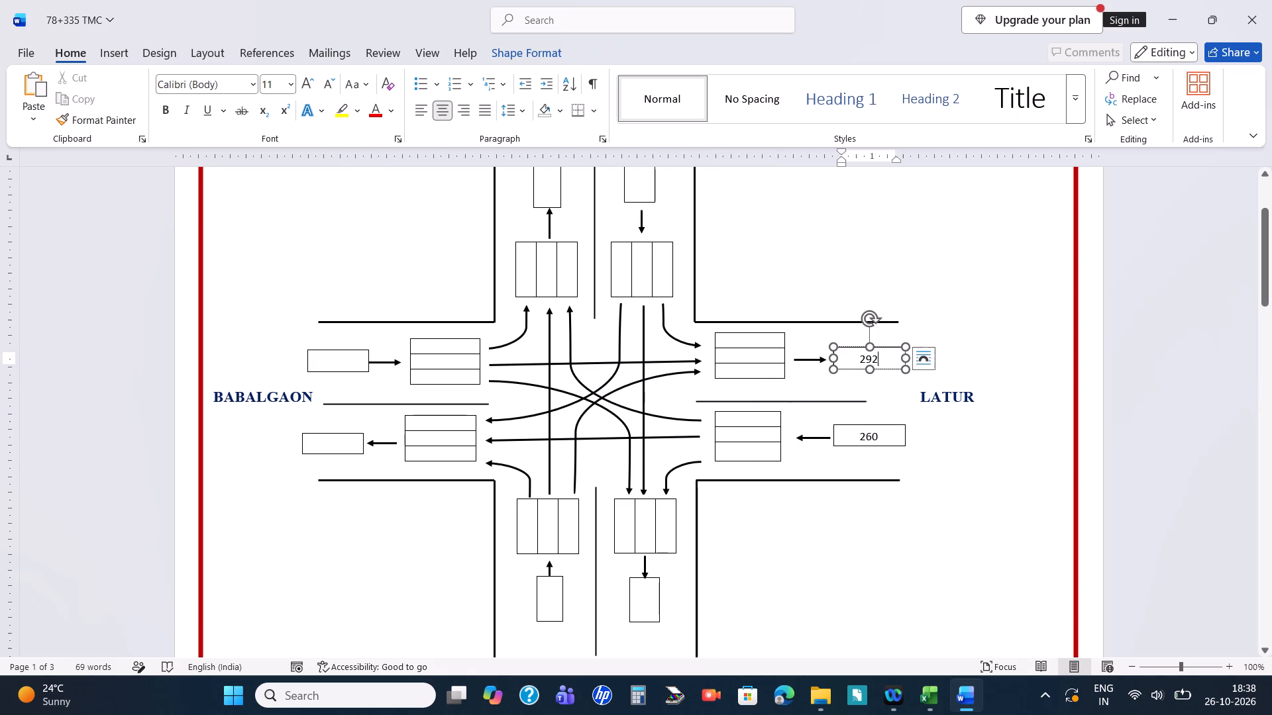
key(BackSpace)
key(BackSpace)
key(BackSpace)
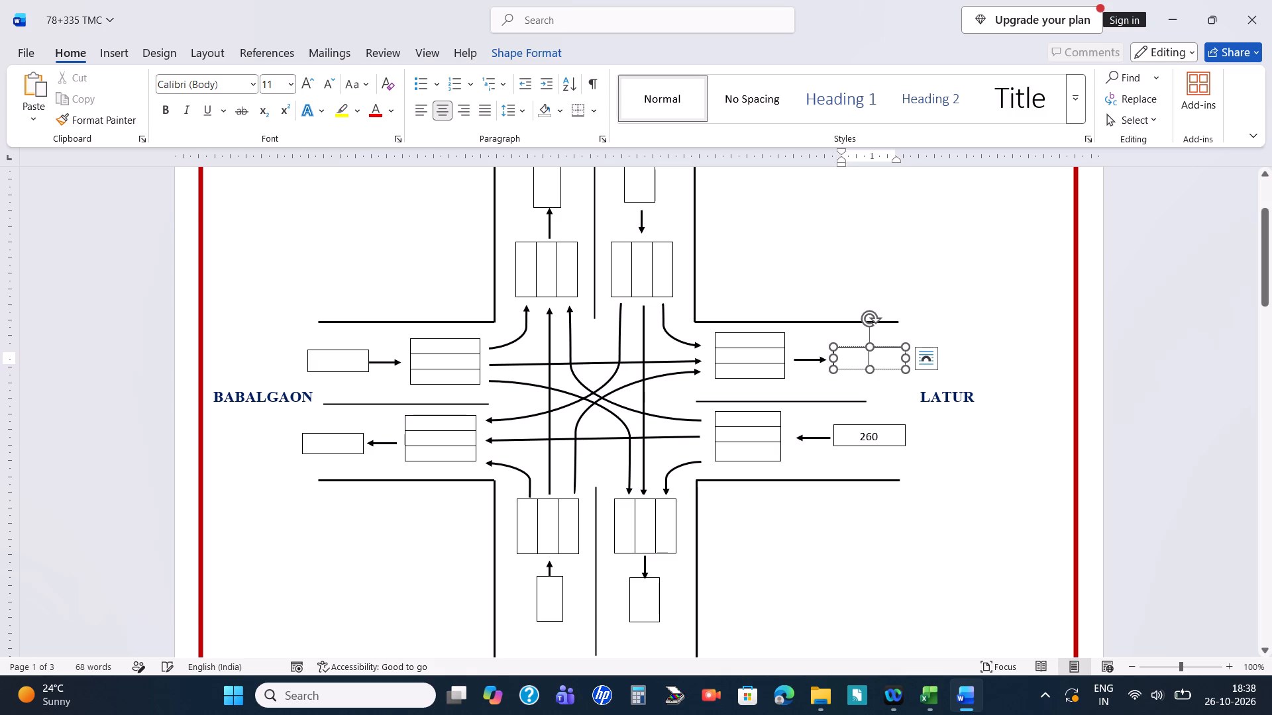
click(890, 438)
key(BackSpace)
key(BackSpace)
key(BackSpace)
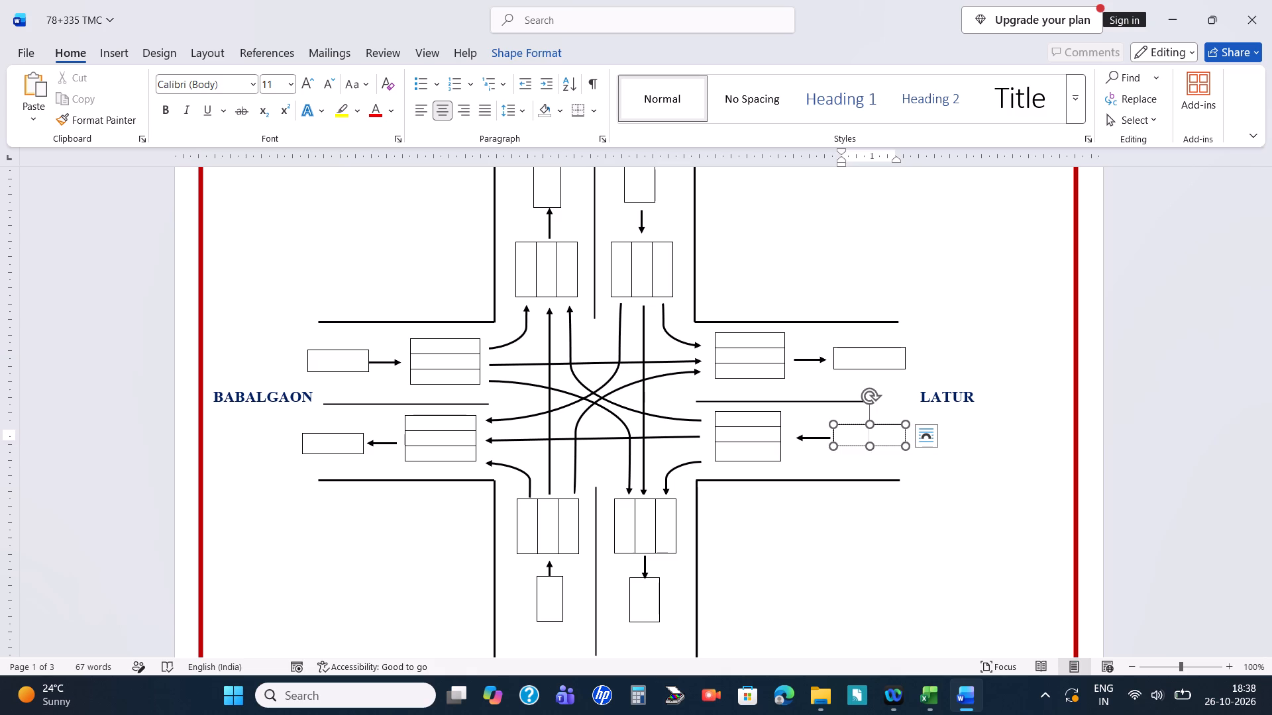
Save the document.
key(ctrl+s)
click(1000, 267)
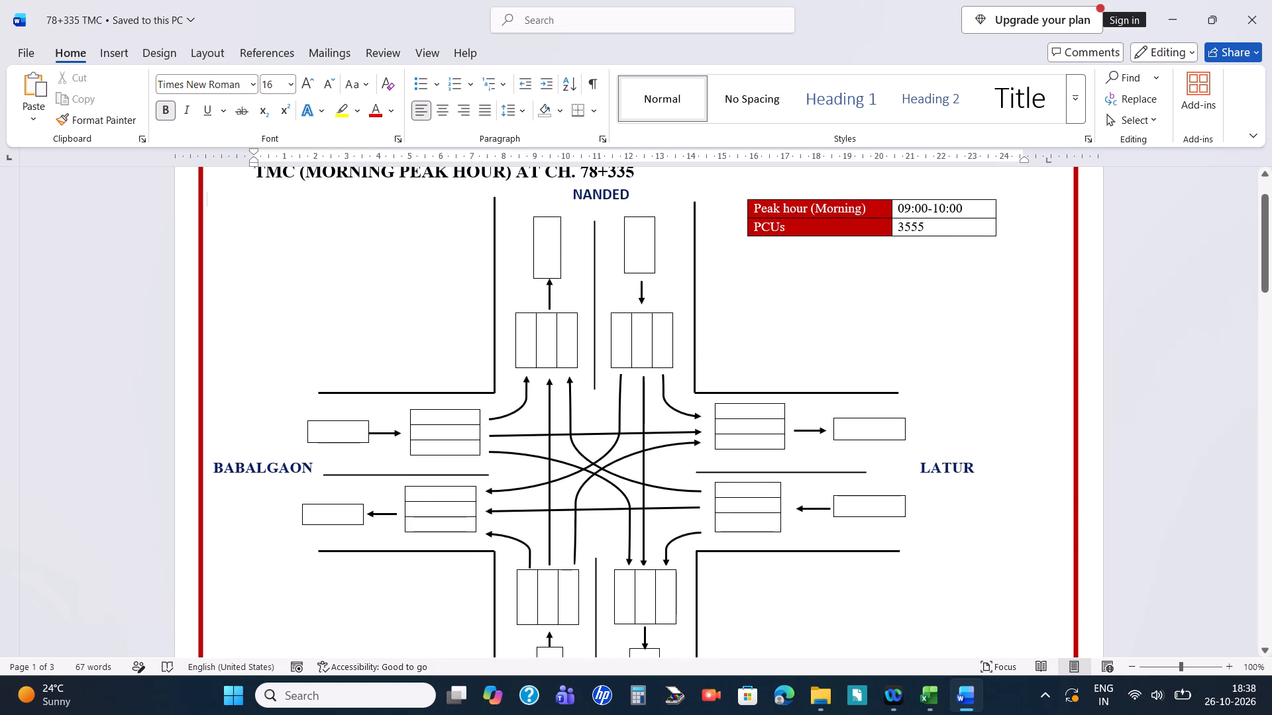
In the morning diagram, enter 453 in the middle cell of AUSA's entering table and 17 in the bottom cell of LATUR's leaving table.
click(758, 314)
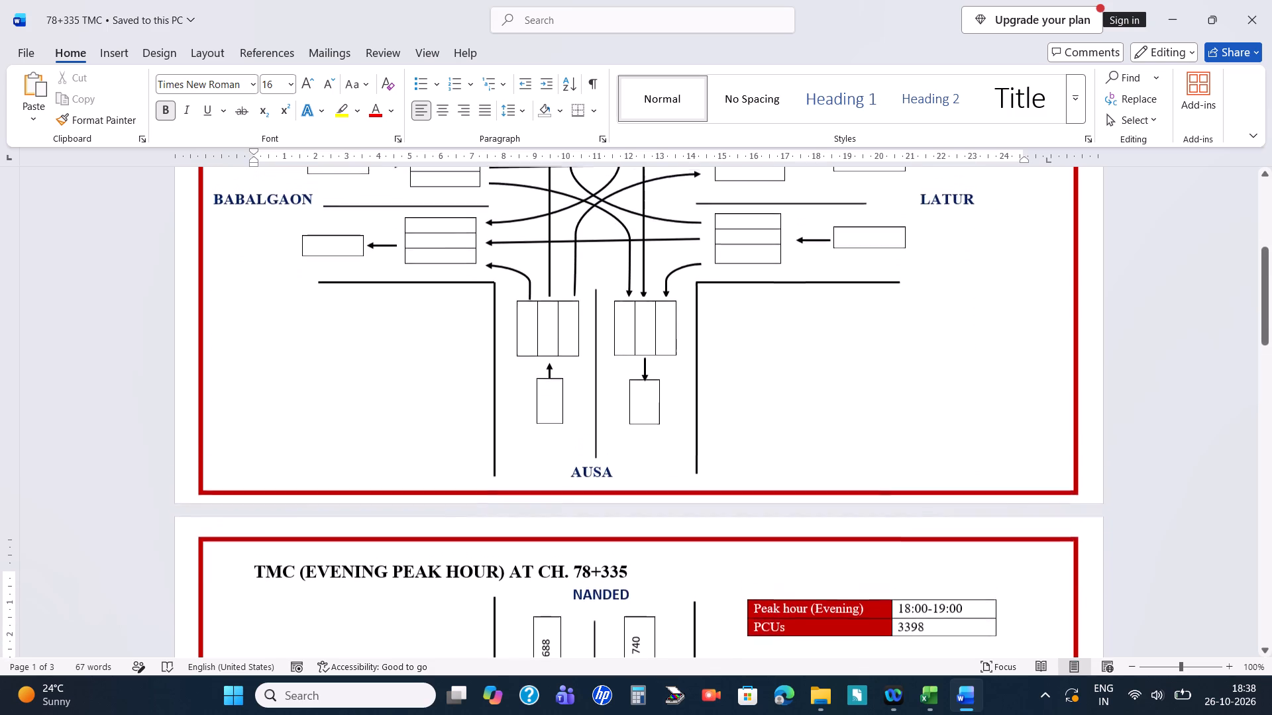
scroll(574, 461, up, 1)
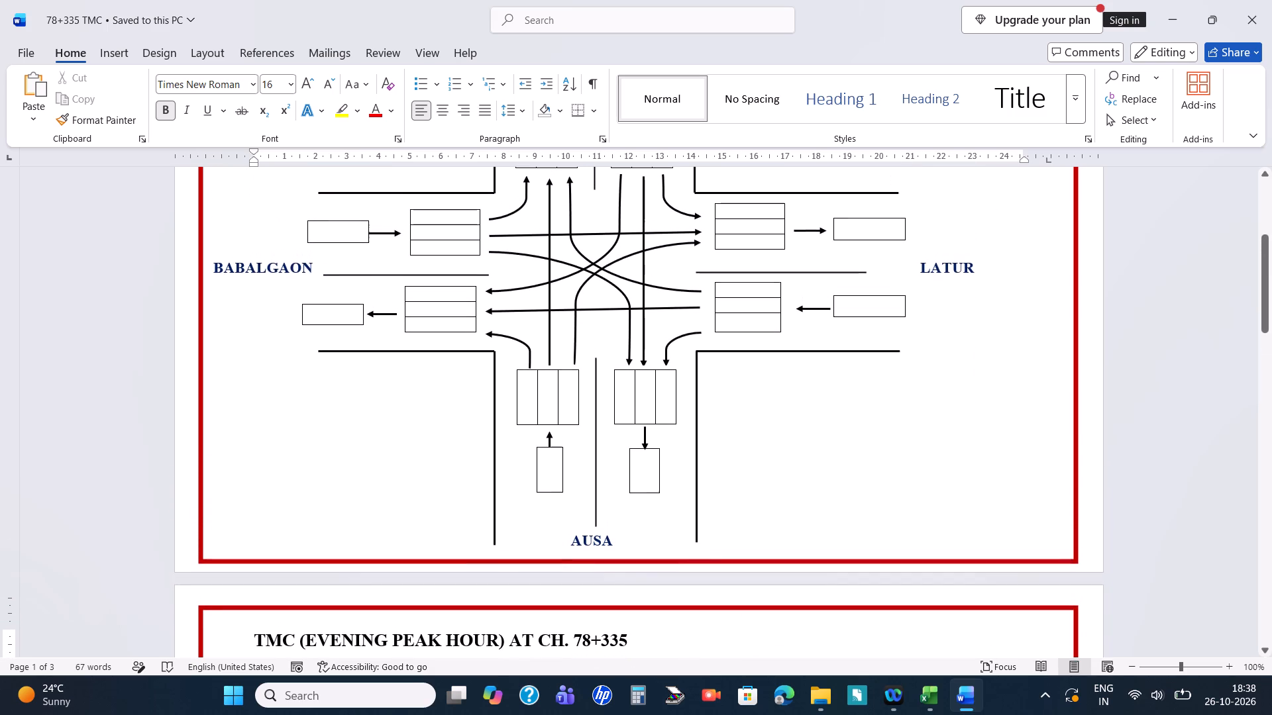
click(549, 408)
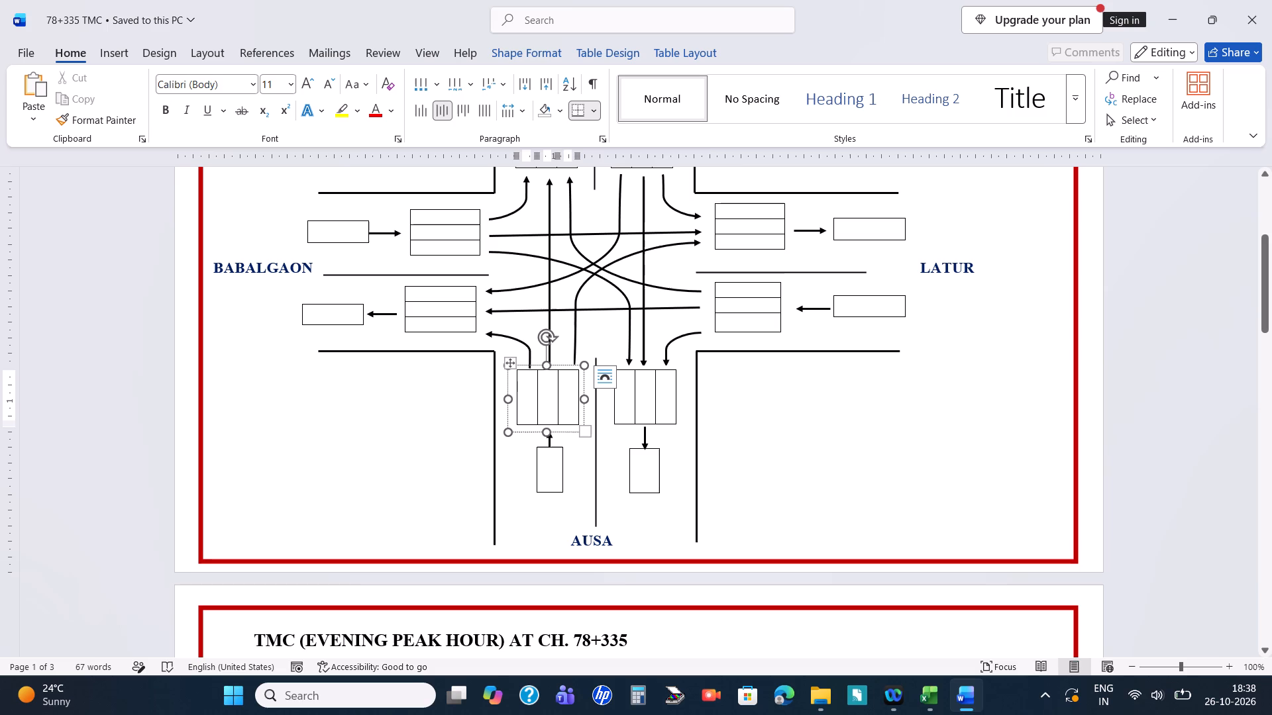
text(453)
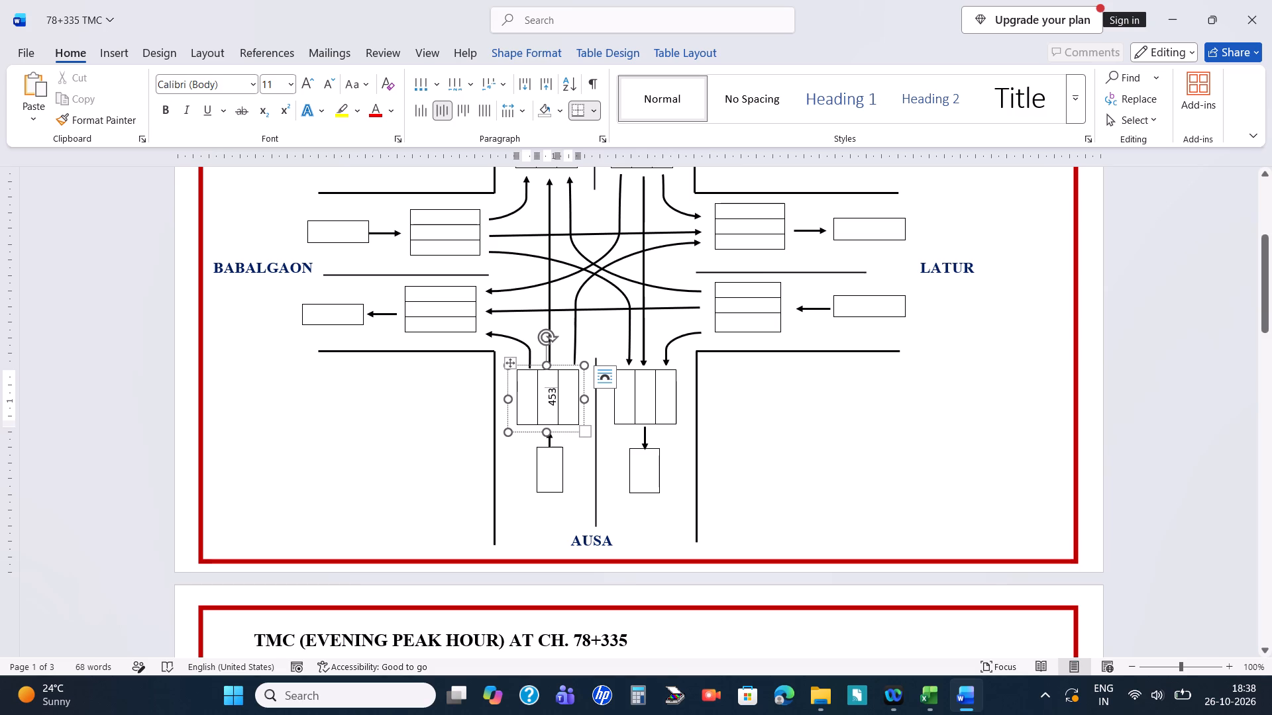
click(735, 240)
text(17)
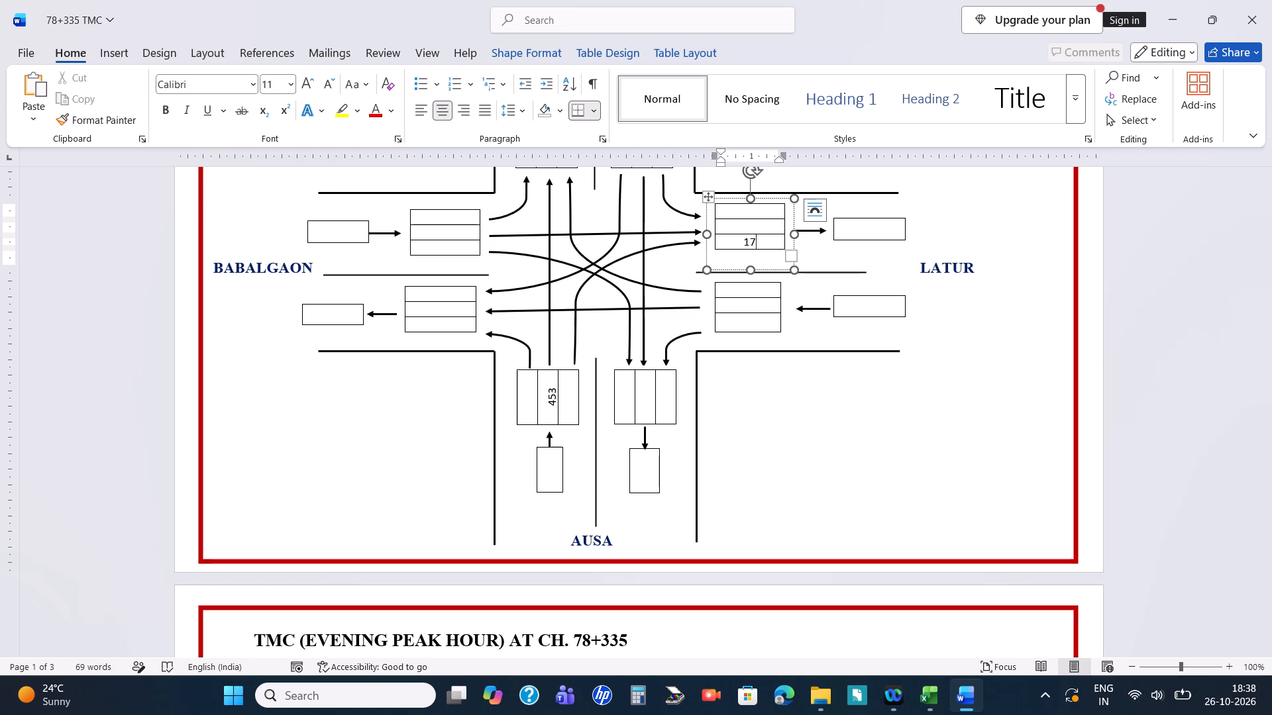
Enter the AUSA-to-BABALGAON count 202 in BABALGAON's leaving table and in AUSA's entering table of the morning diagram.
click(449, 320)
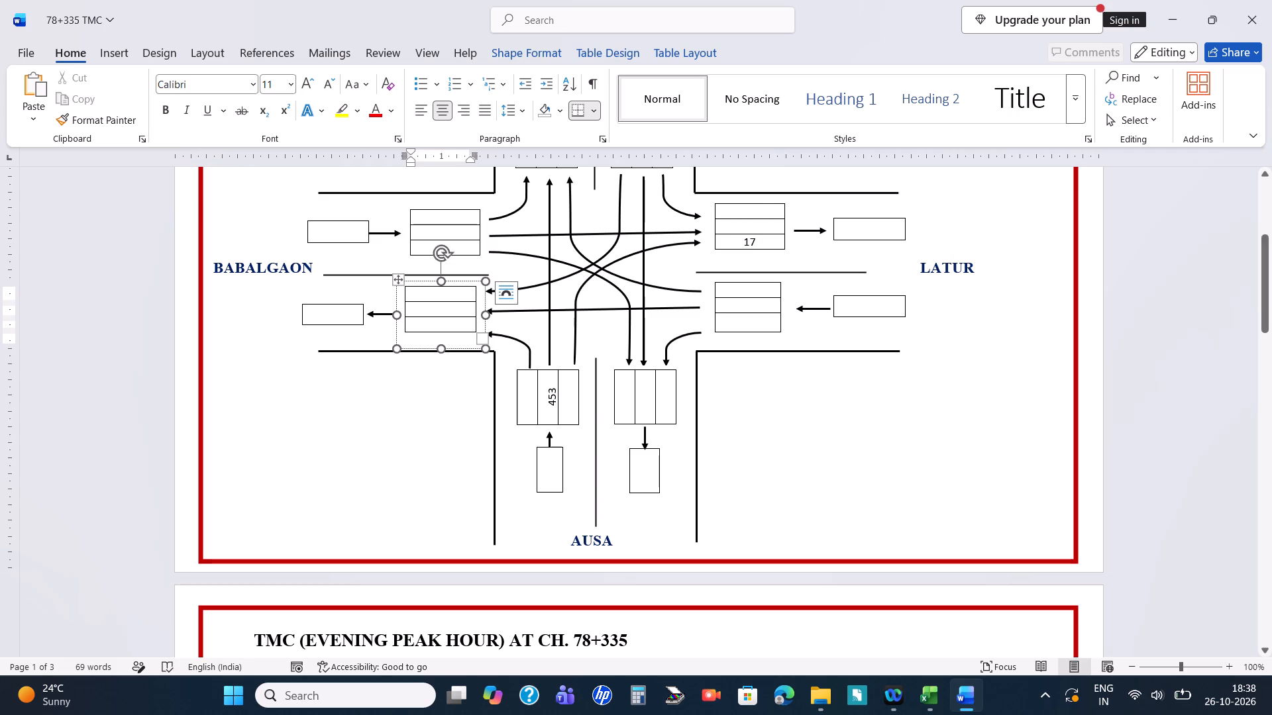
text(202)
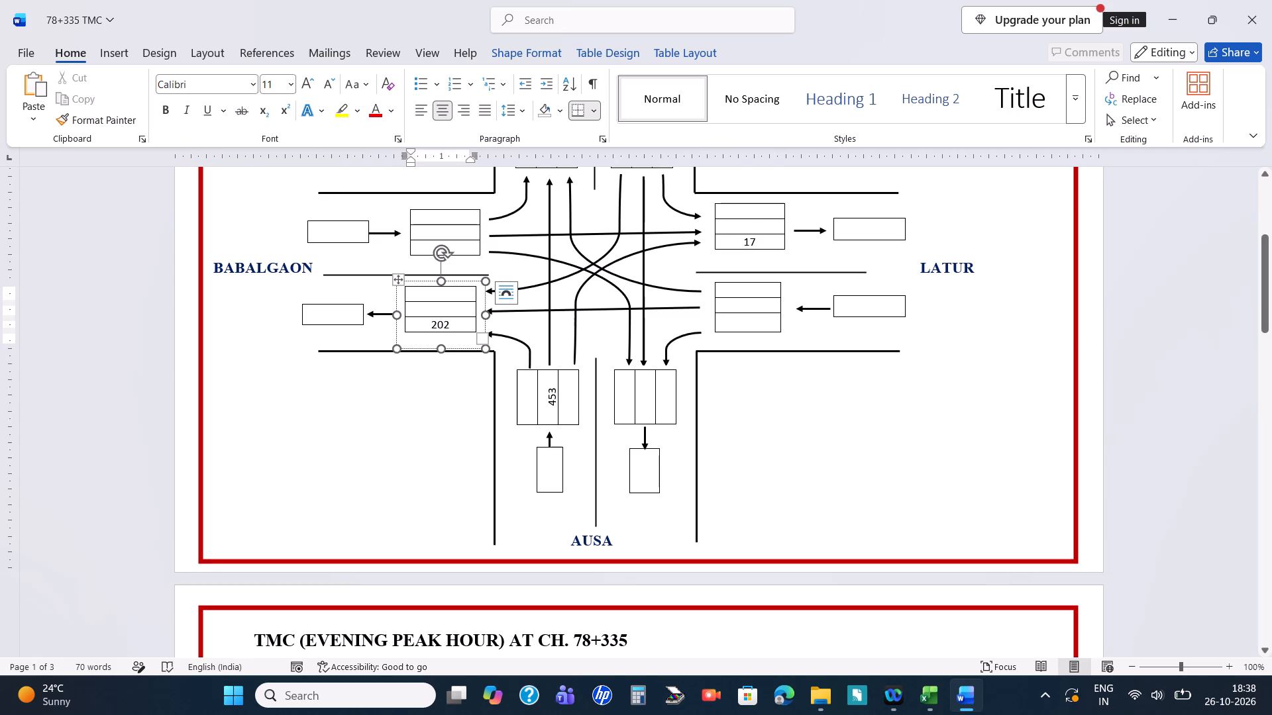
click(523, 387)
text(202)
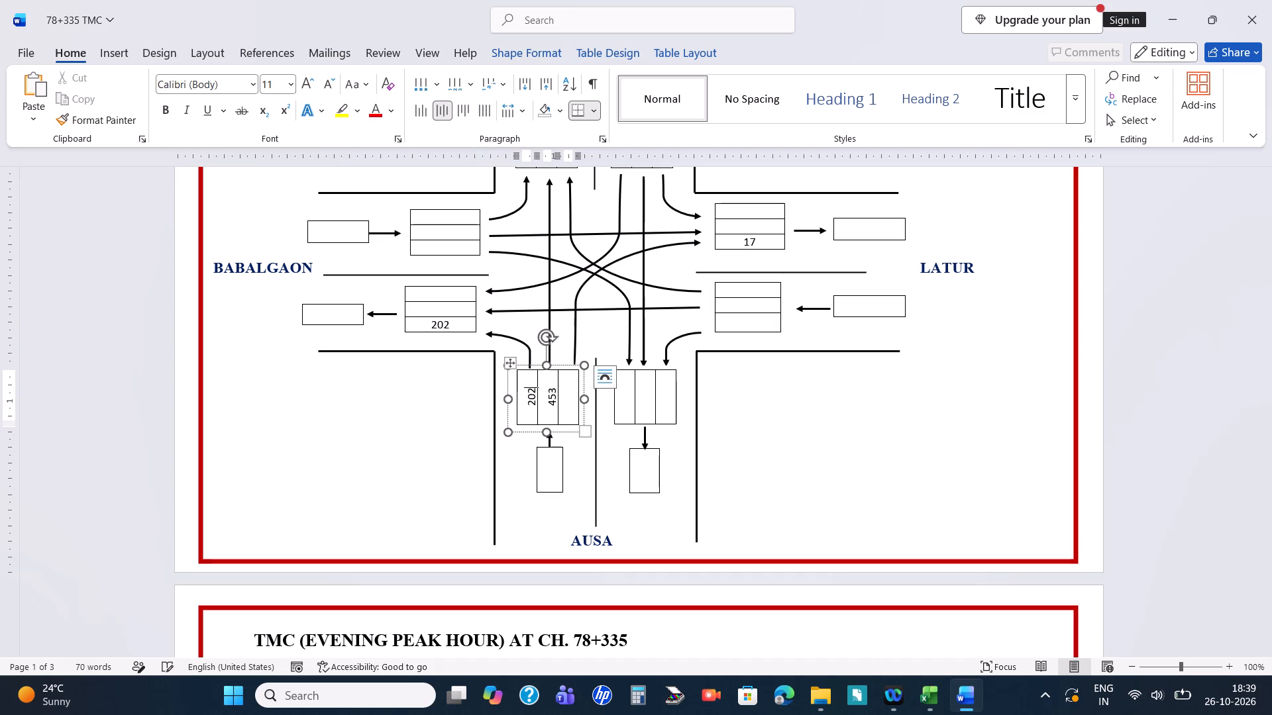
Enter the AUSA-to-NANDED count 453 in the middle cell of NANDED's leaving table and centre it with leading spaces.
scroll(576, 307, up, 1)
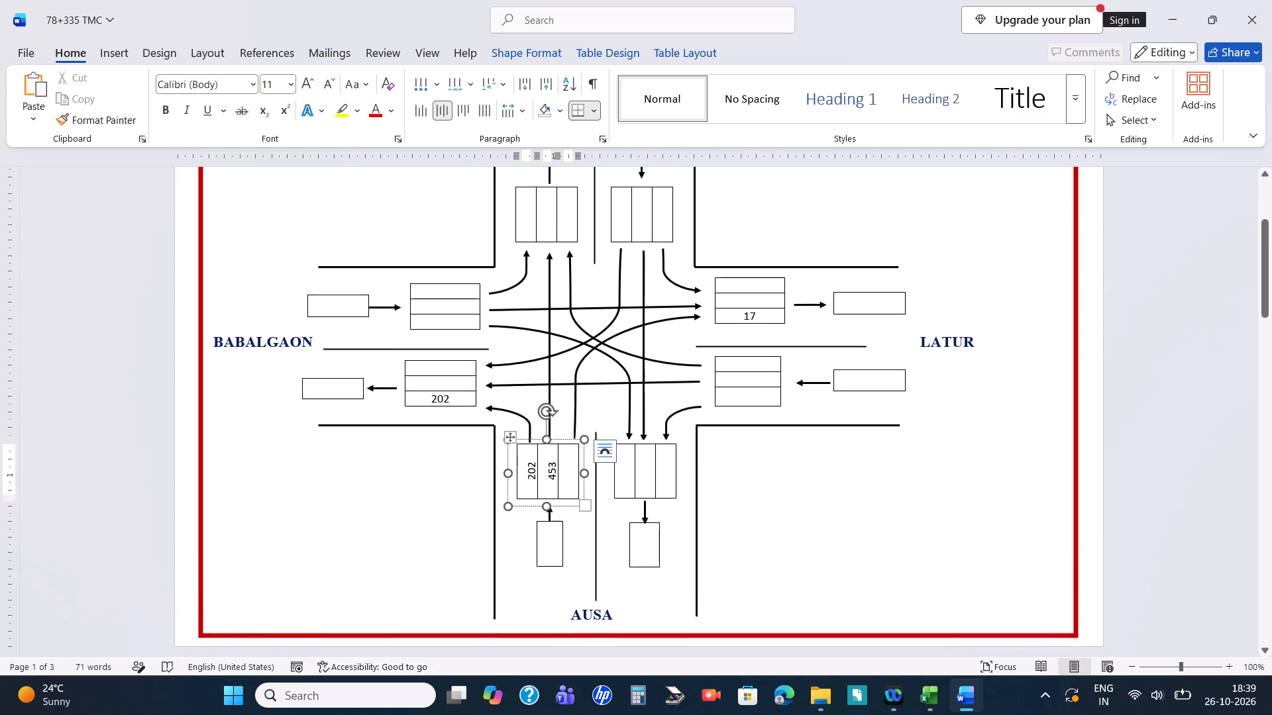
click(549, 199)
text(453)
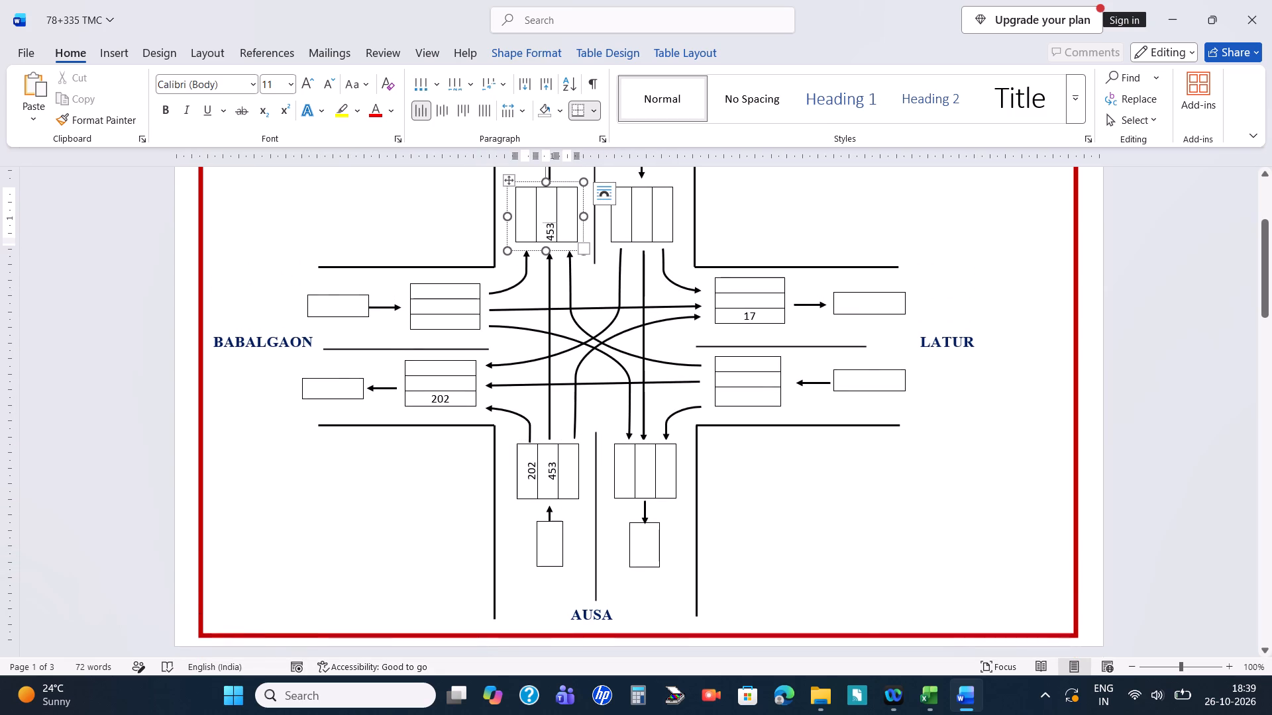
click(552, 238)
key(space)
key(space)
key(space)
key(space)
key(space)
key(space)
Enter the AUSA-to-LATUR count 17 in the remaining empty cell of AUSA's entering table in the morning diagram.
click(574, 466)
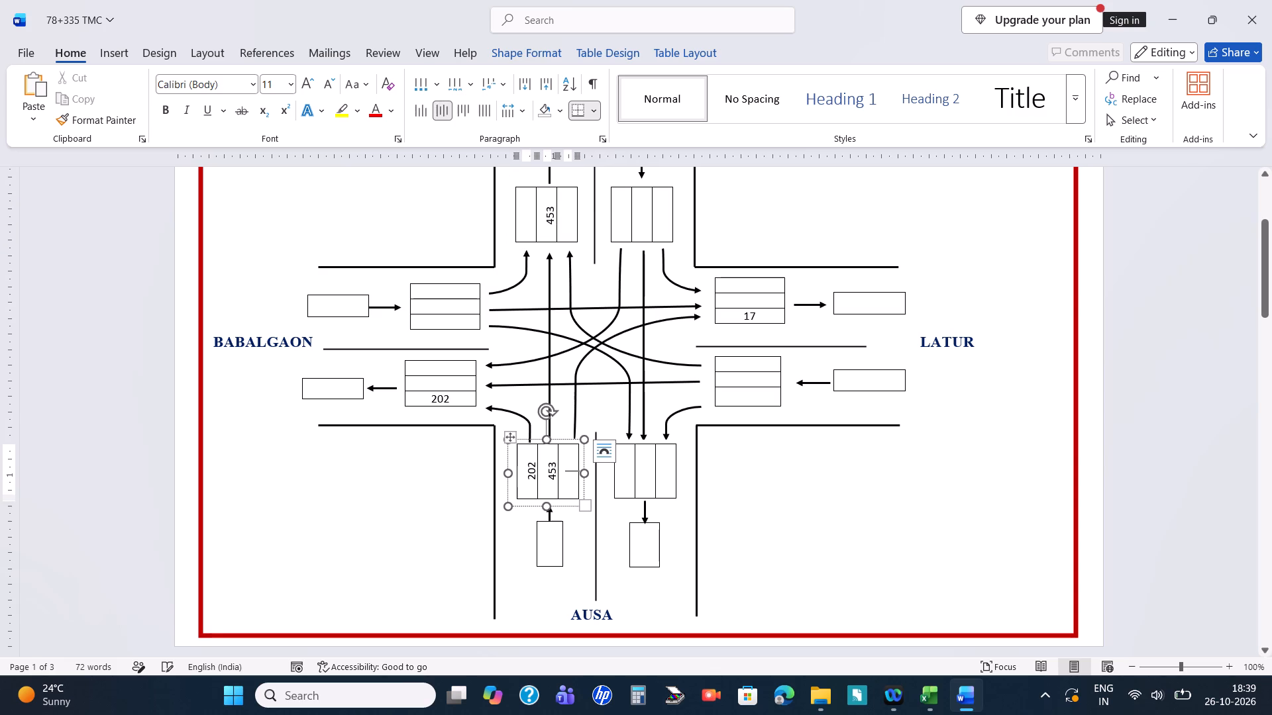
text(17)
Enter the LATUR-to-BABALGAON count 518 in the middle cells of LATUR's entering table and BABALGAON's leaving table in the morning diagram.
click(731, 383)
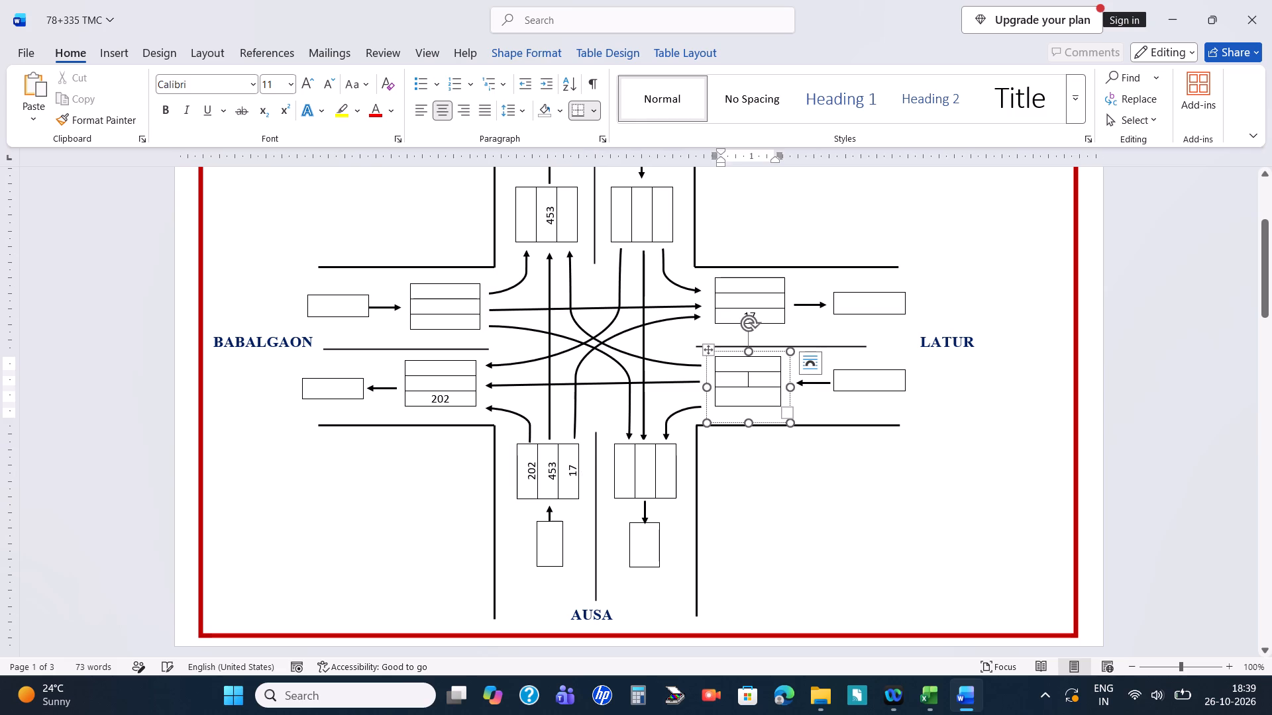
text(518)
click(458, 383)
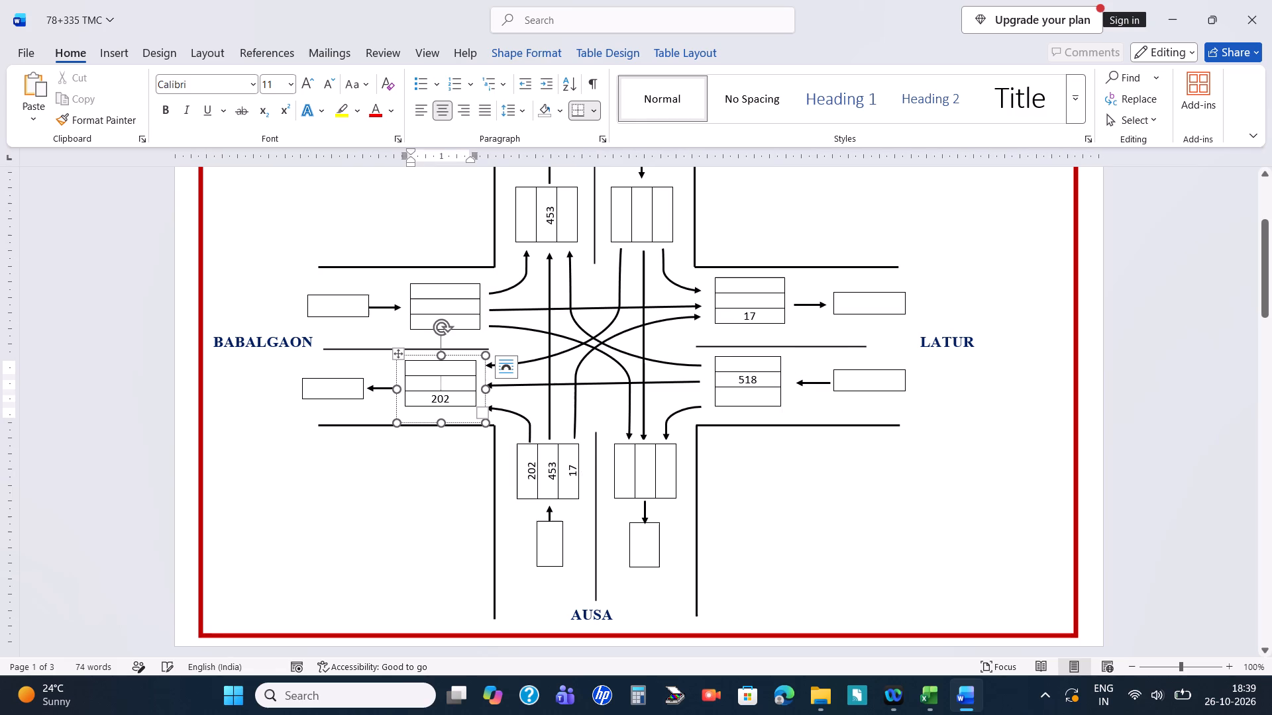
text(518)
Enter the LATUR-to-AUSA count 38 in LATUR's entering table and in AUSA's leaving table of the morning diagram.
click(754, 398)
text(38)
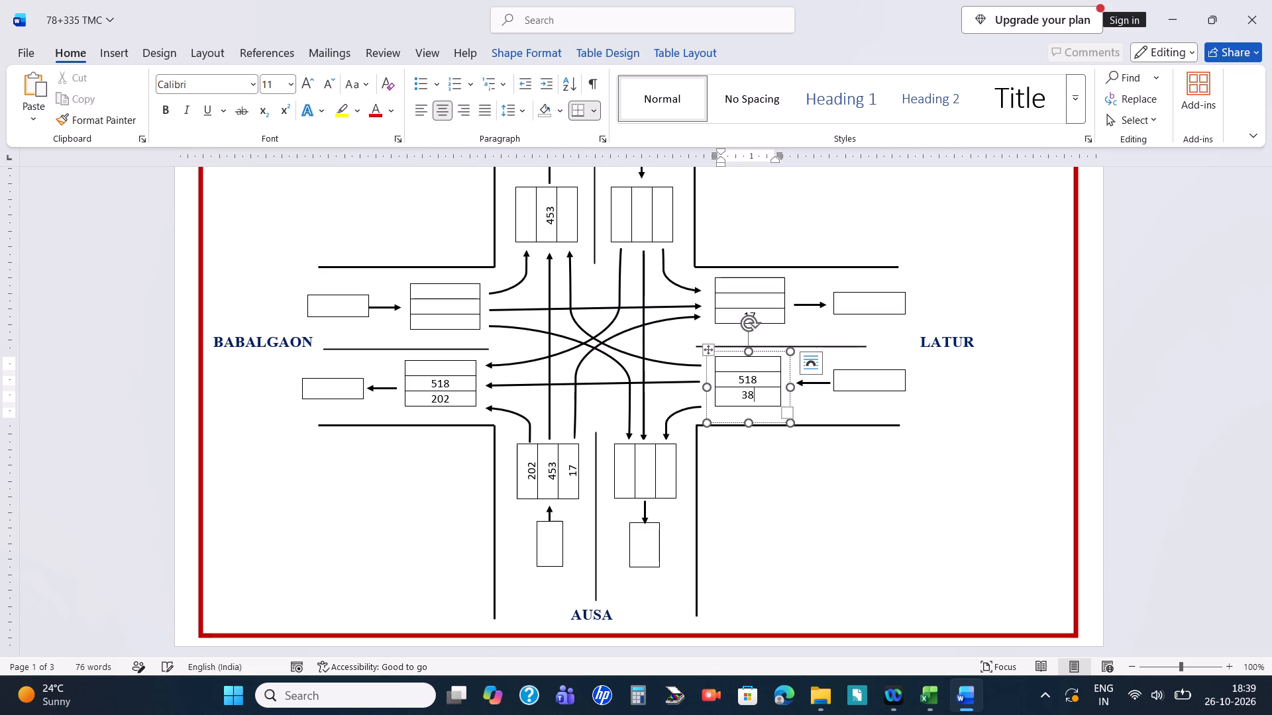
click(667, 459)
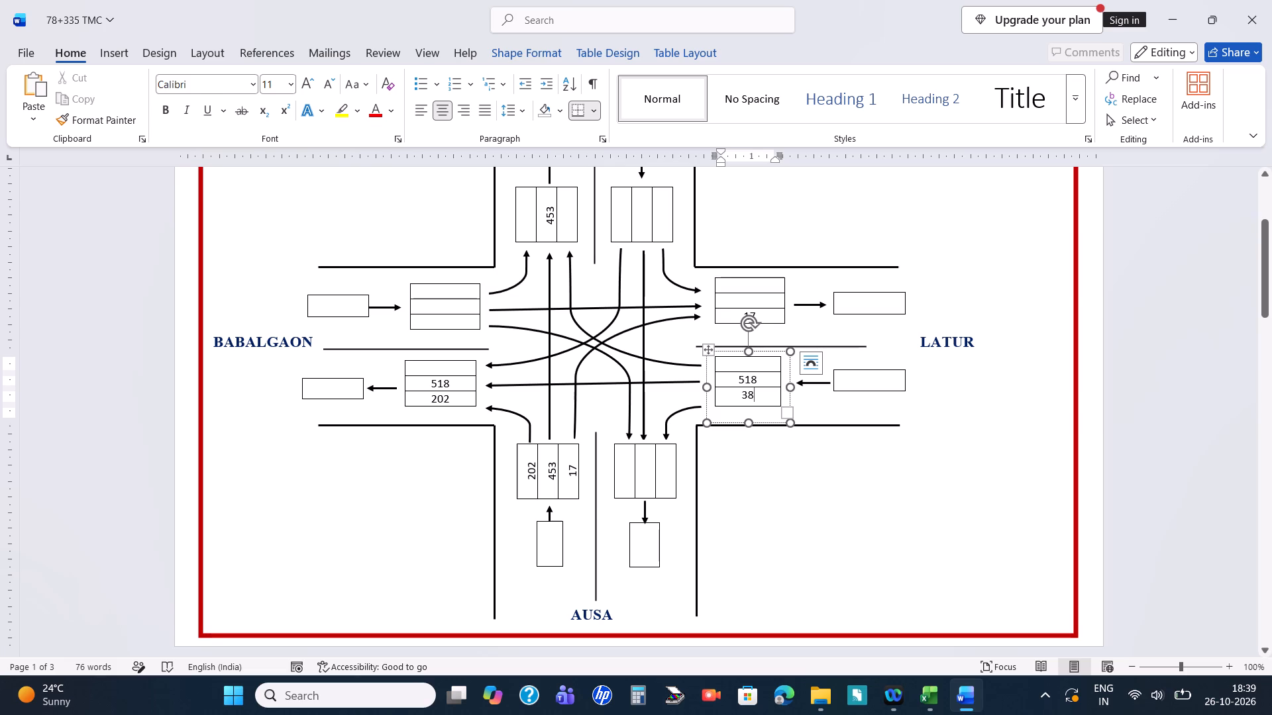
text(38)
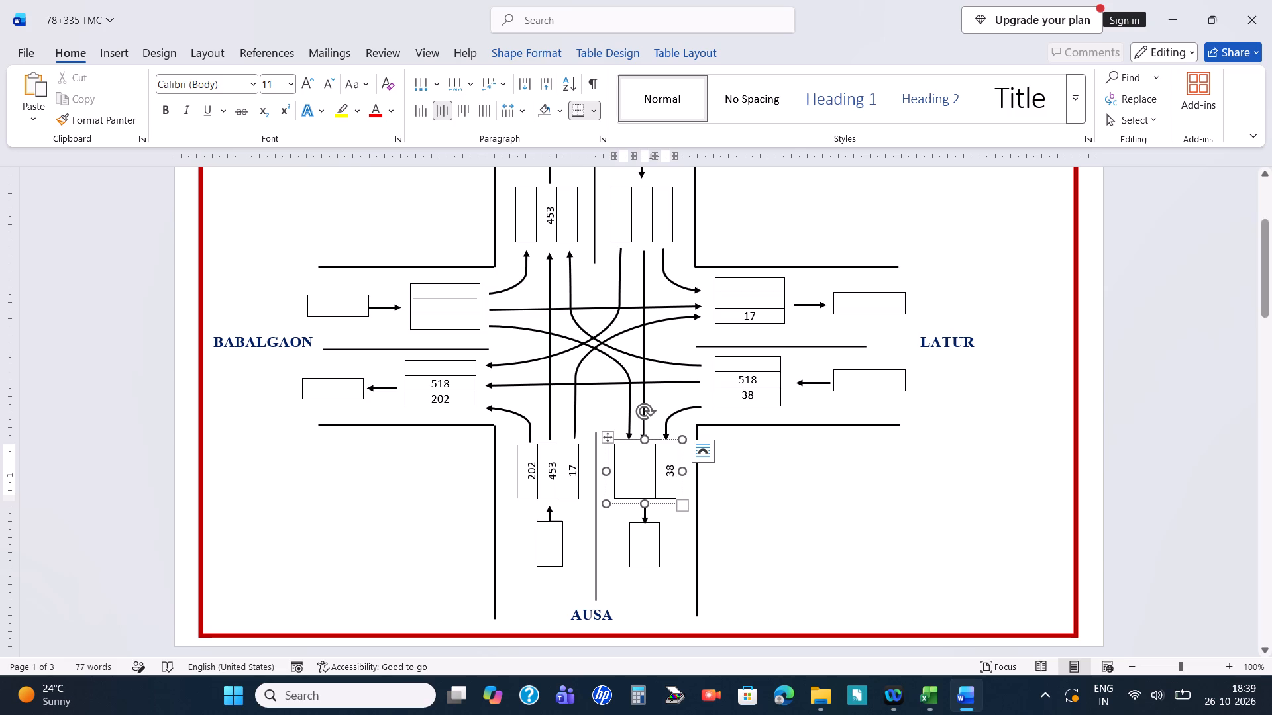
Enter the LATUR-to-NANDED count 57 in the empty cell of LATUR's entering table and the last cell of NANDED's leaving table.
click(748, 365)
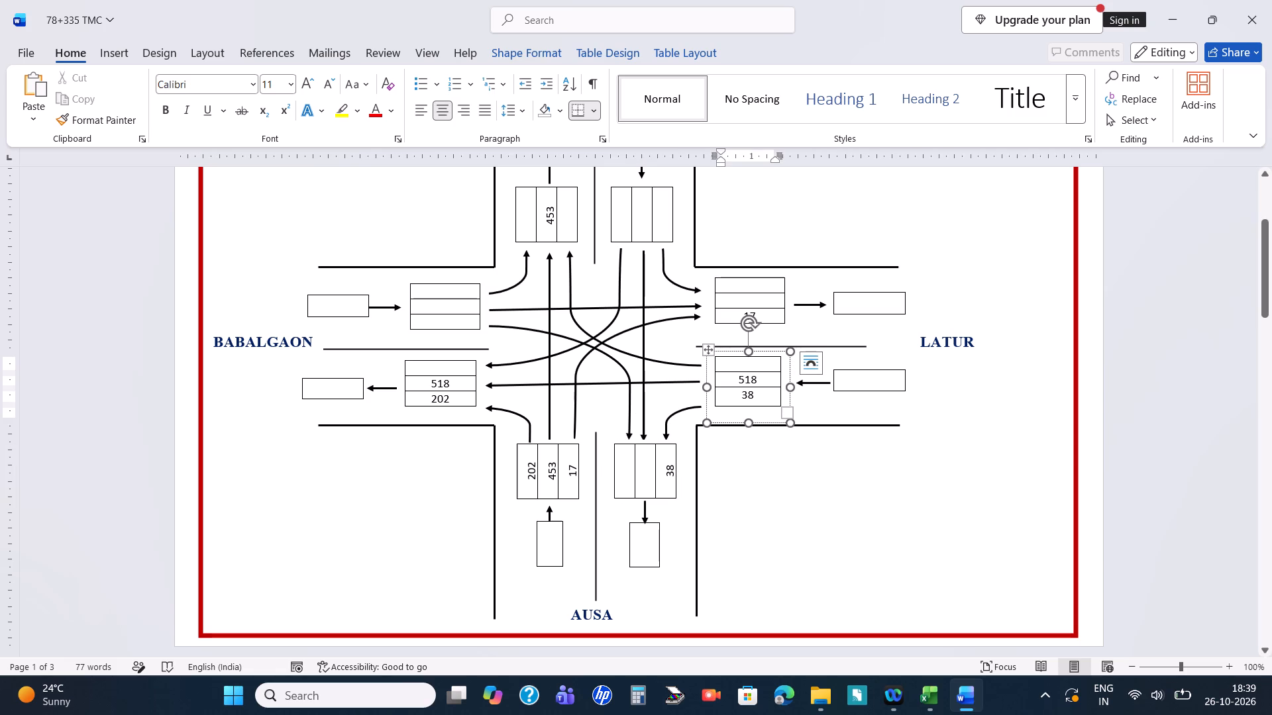
text(57)
scroll(748, 365, right, 1)
scroll(748, 365, up, 1)
click(566, 217)
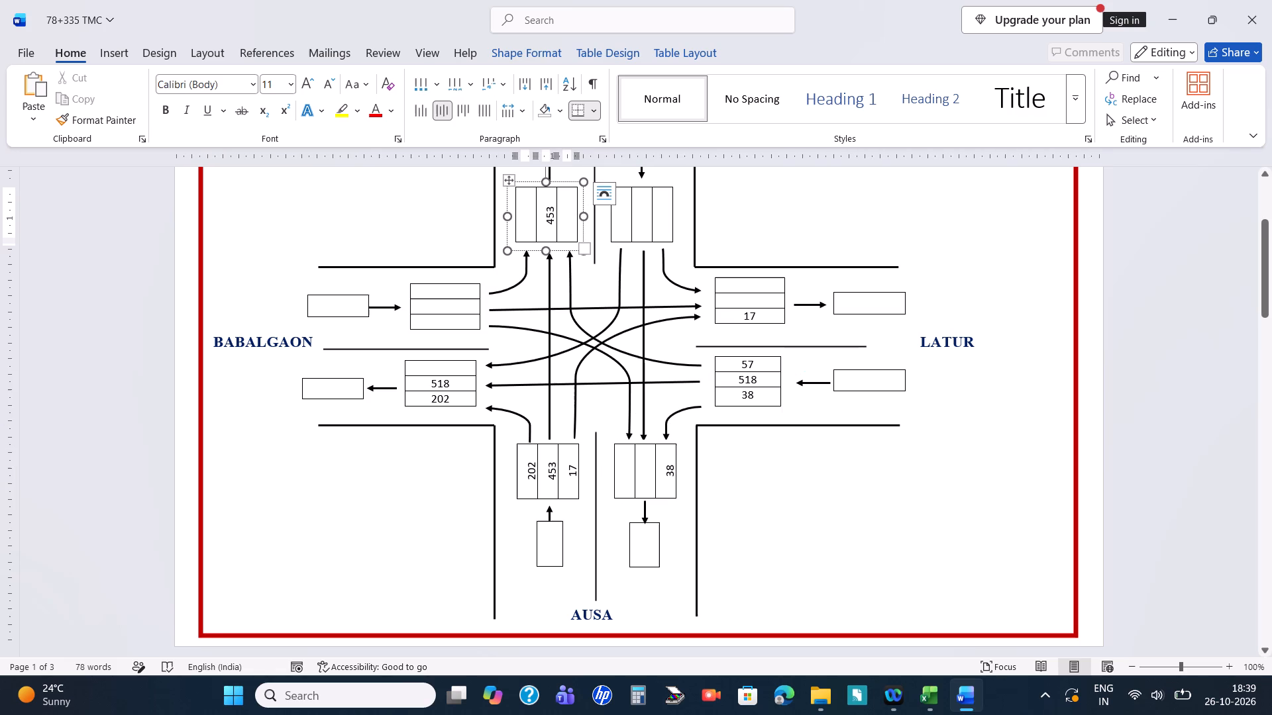
text(57)
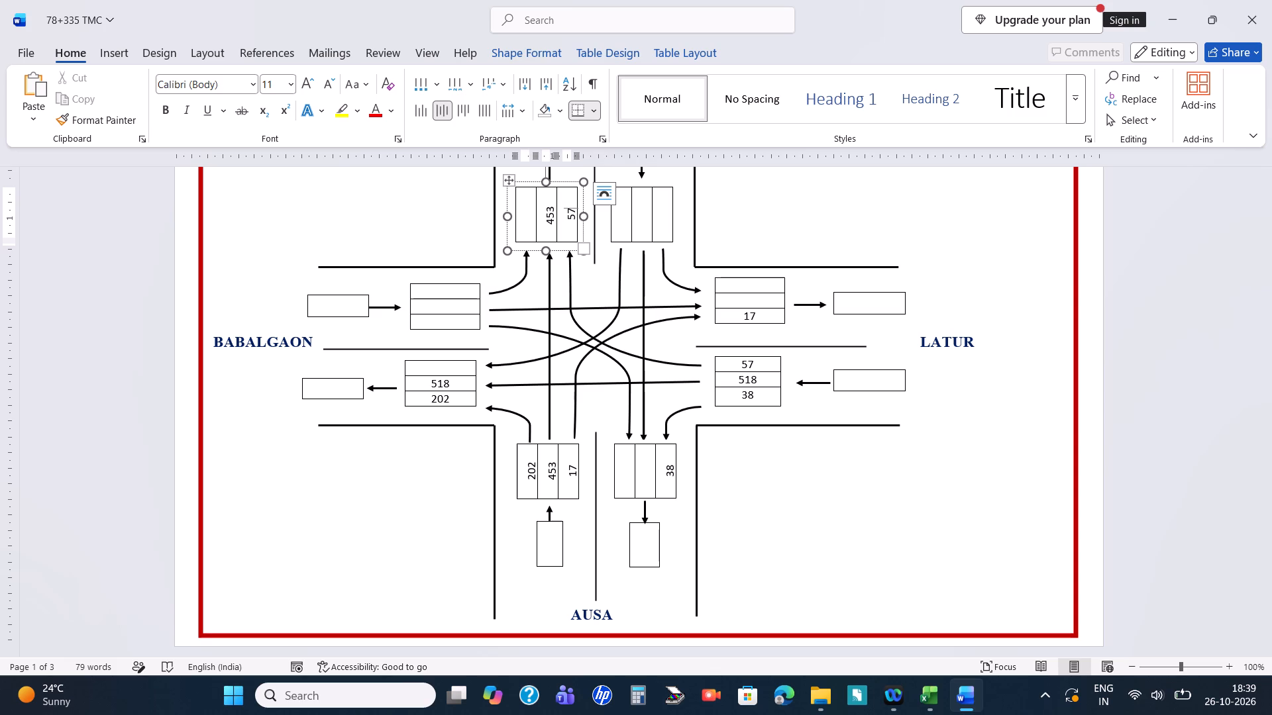
Enter the NANDED-to-AUSA count 661 in the middle cells of NANDED's entering table and AUSA's leaving table in the morning diagram.
scroll(566, 217, up, 1)
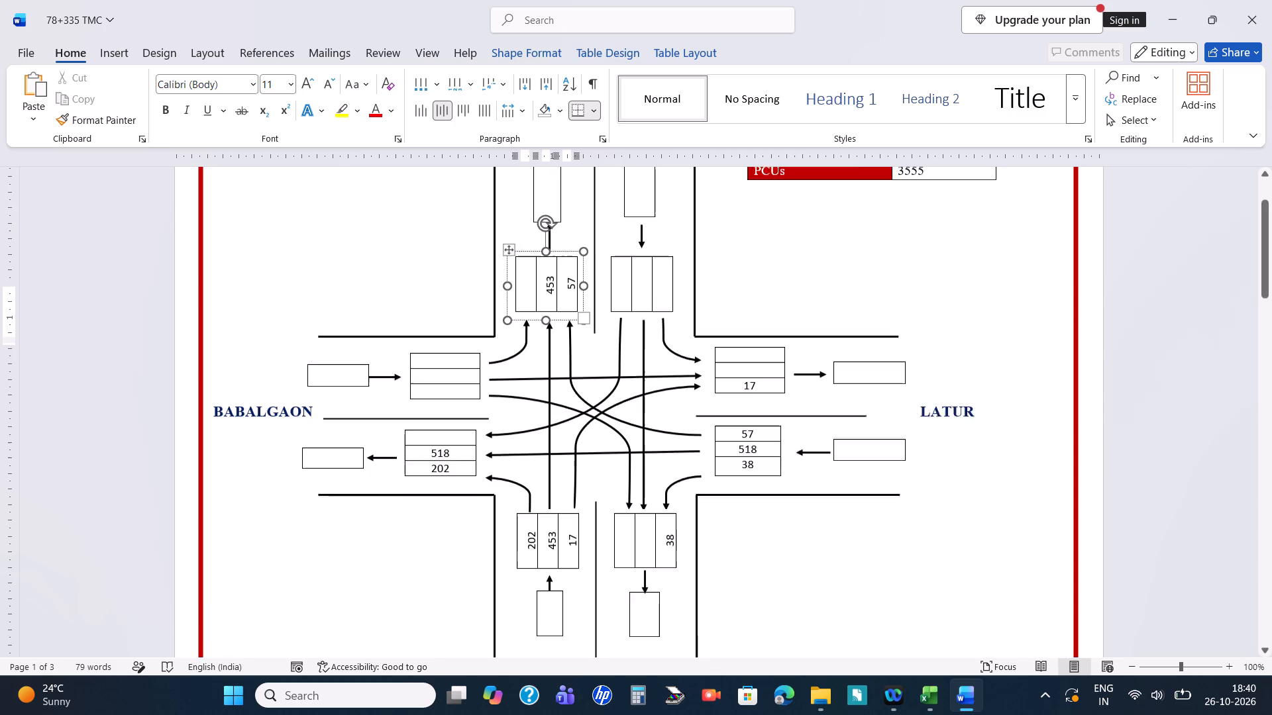
scroll(566, 217, up, 1)
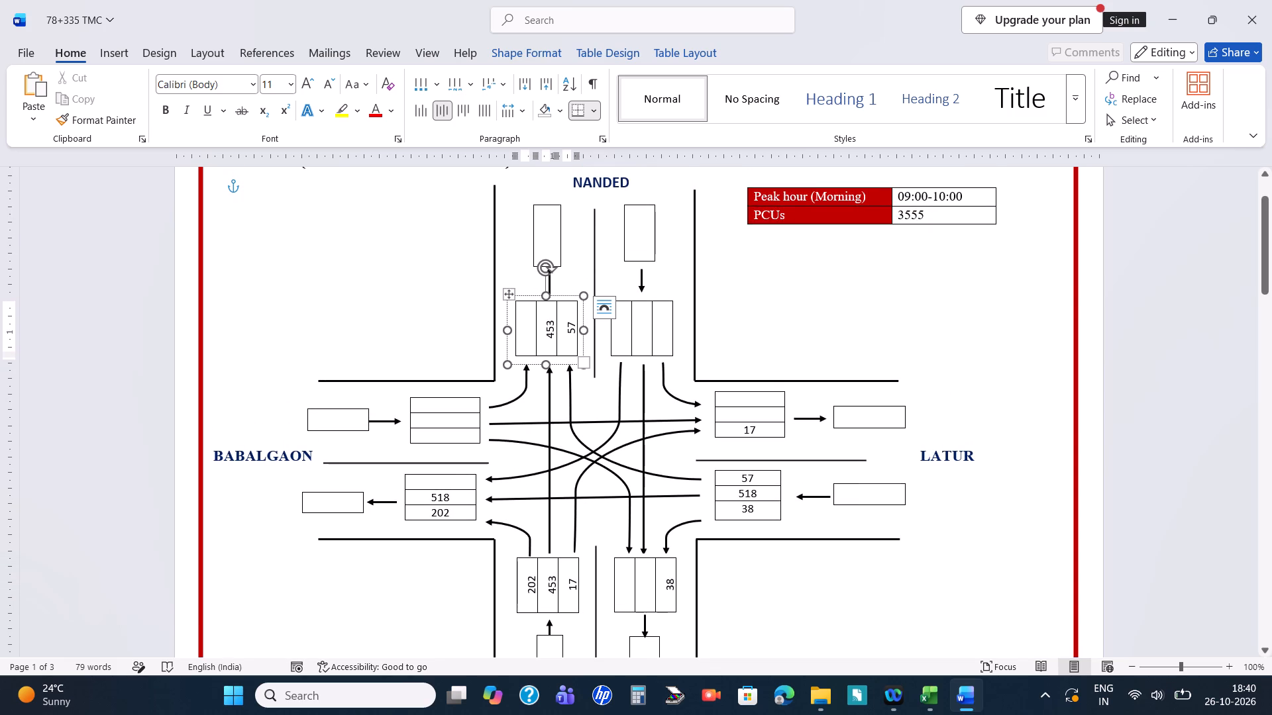
click(643, 320)
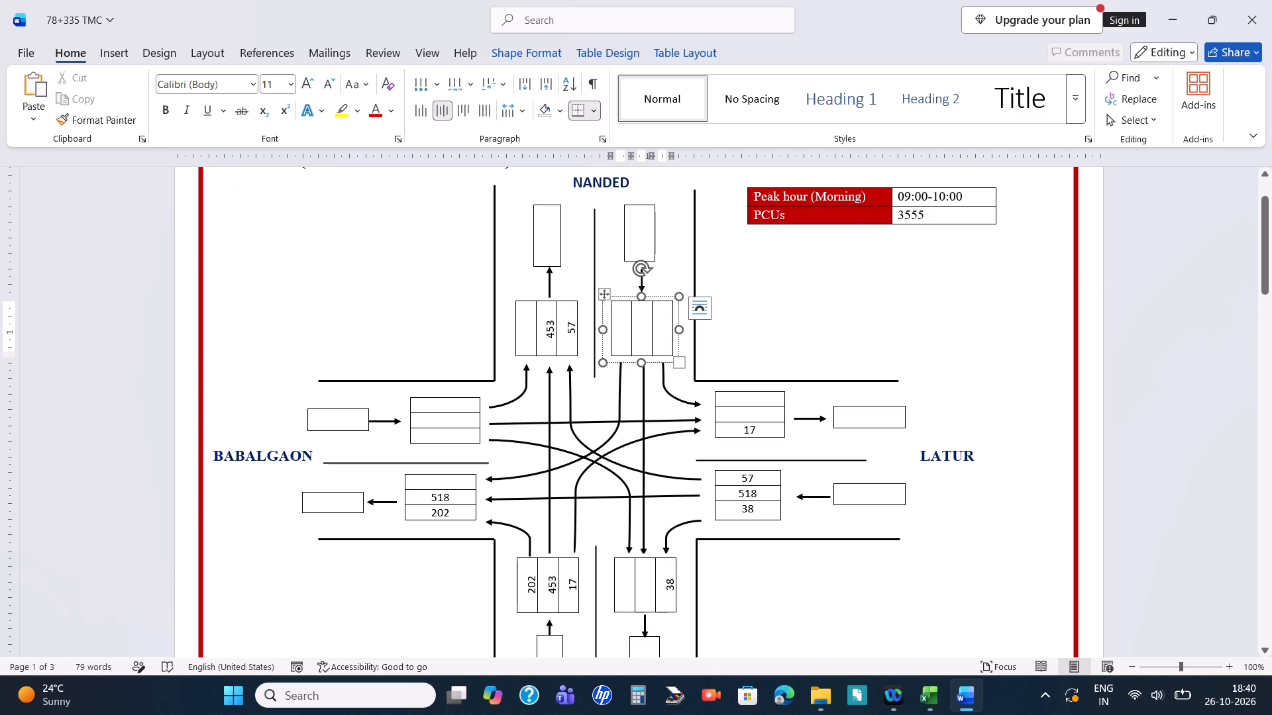
text(661)
scroll(643, 320, down, 1)
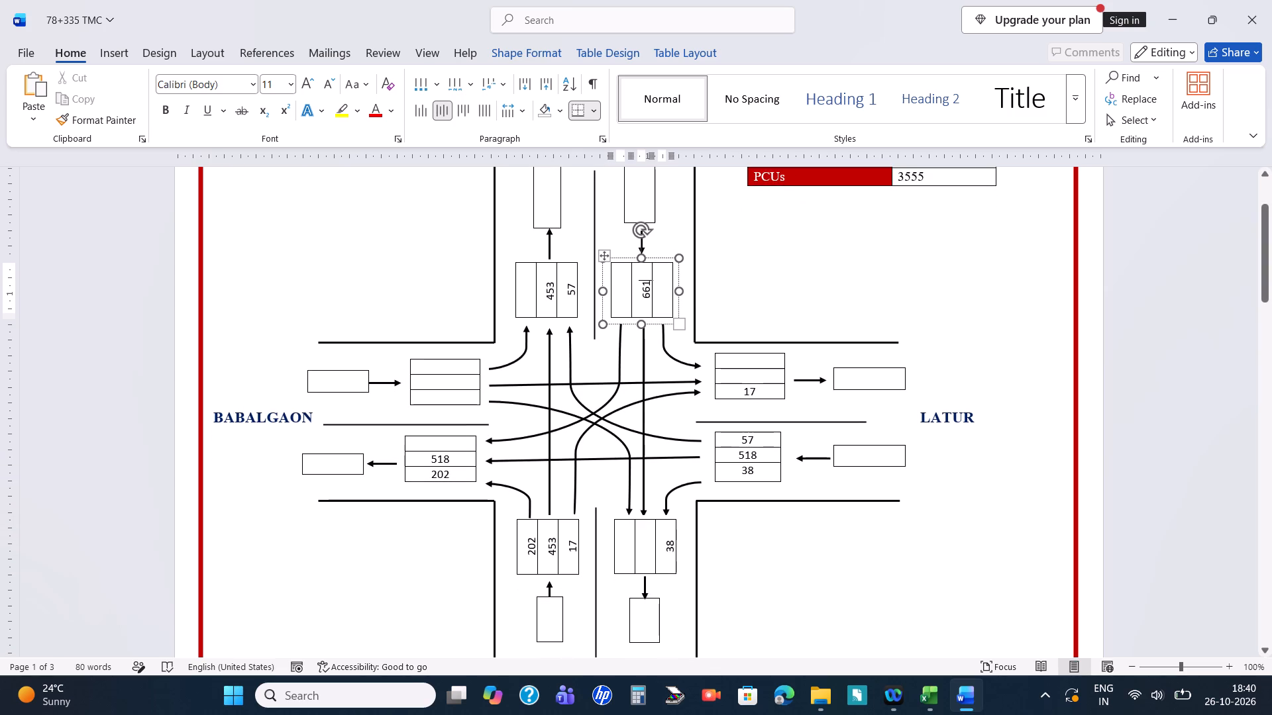
click(645, 536)
text(66)
key(1)
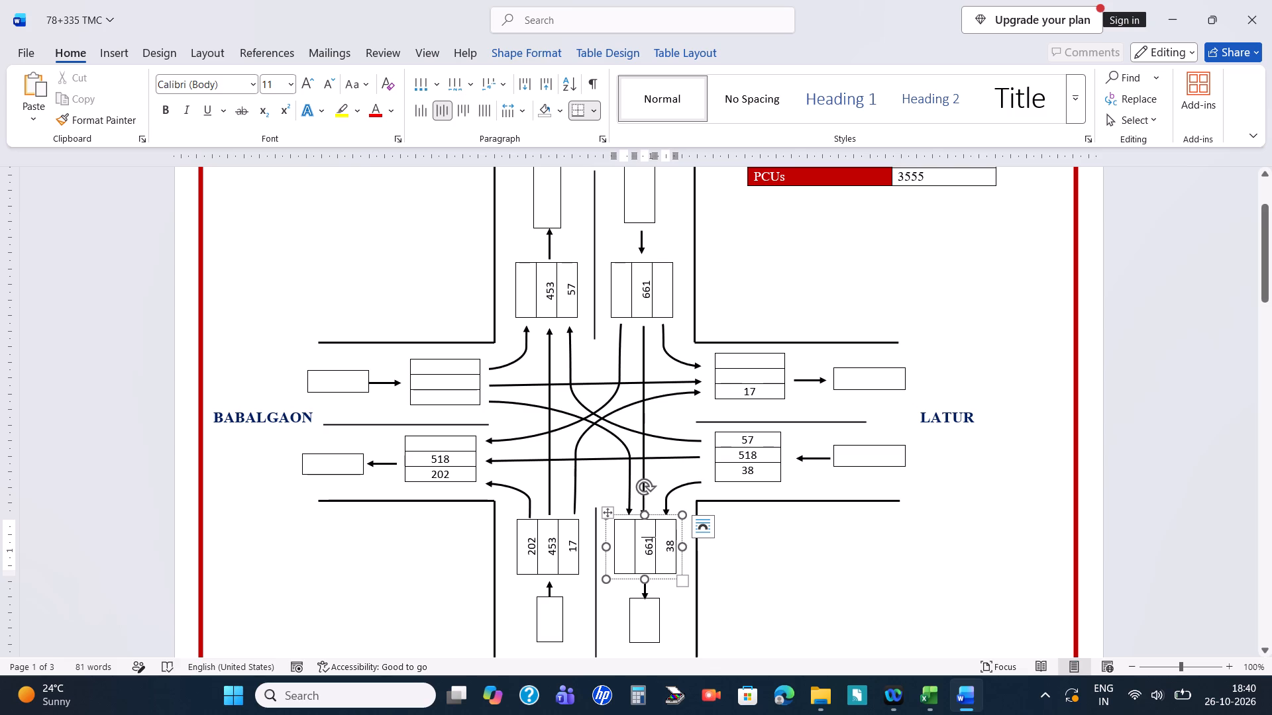
Enter the NANDED-to-LATUR count 70 in the last cell of NANDED's entering table and the first cell of LATUR's leaving table.
click(665, 288)
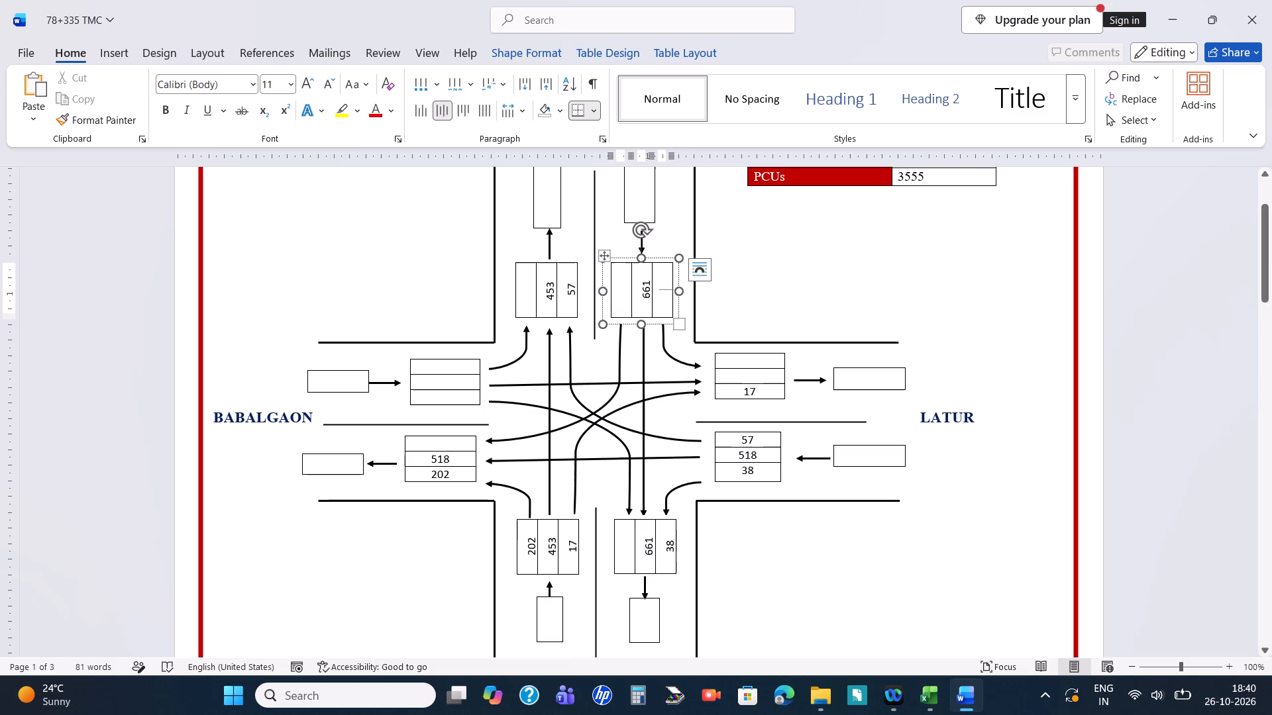
text(70)
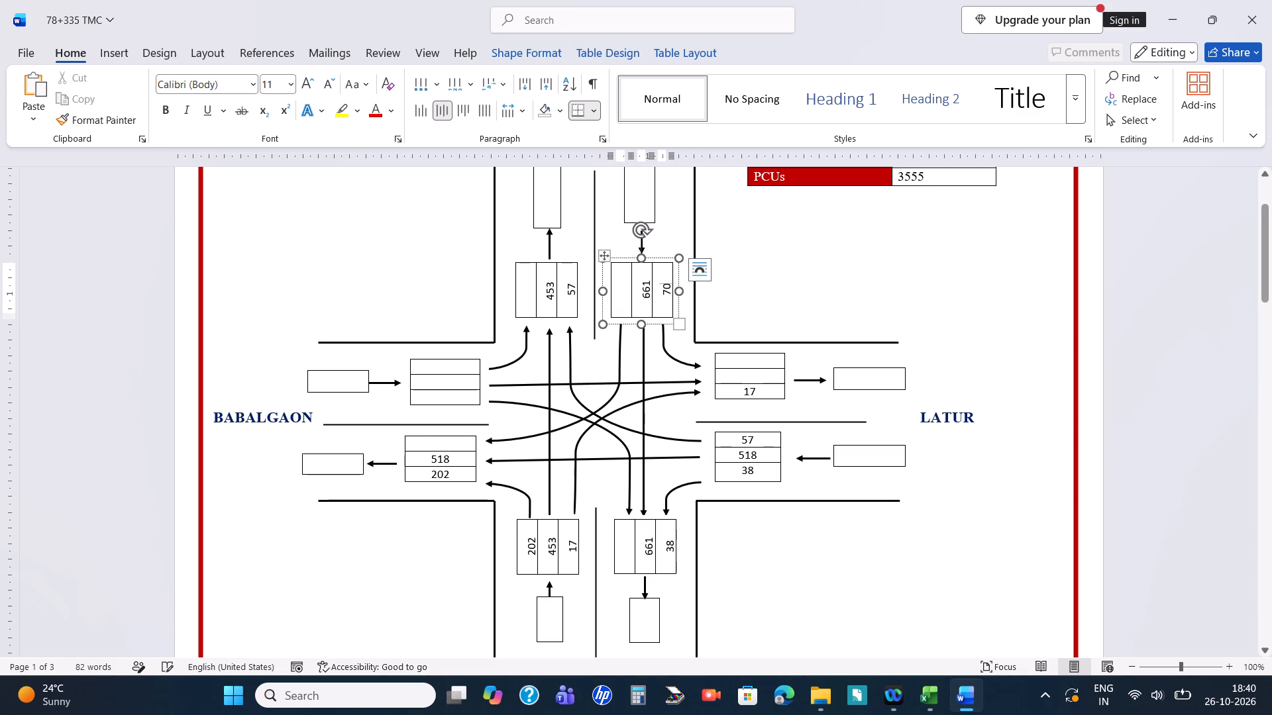
click(757, 358)
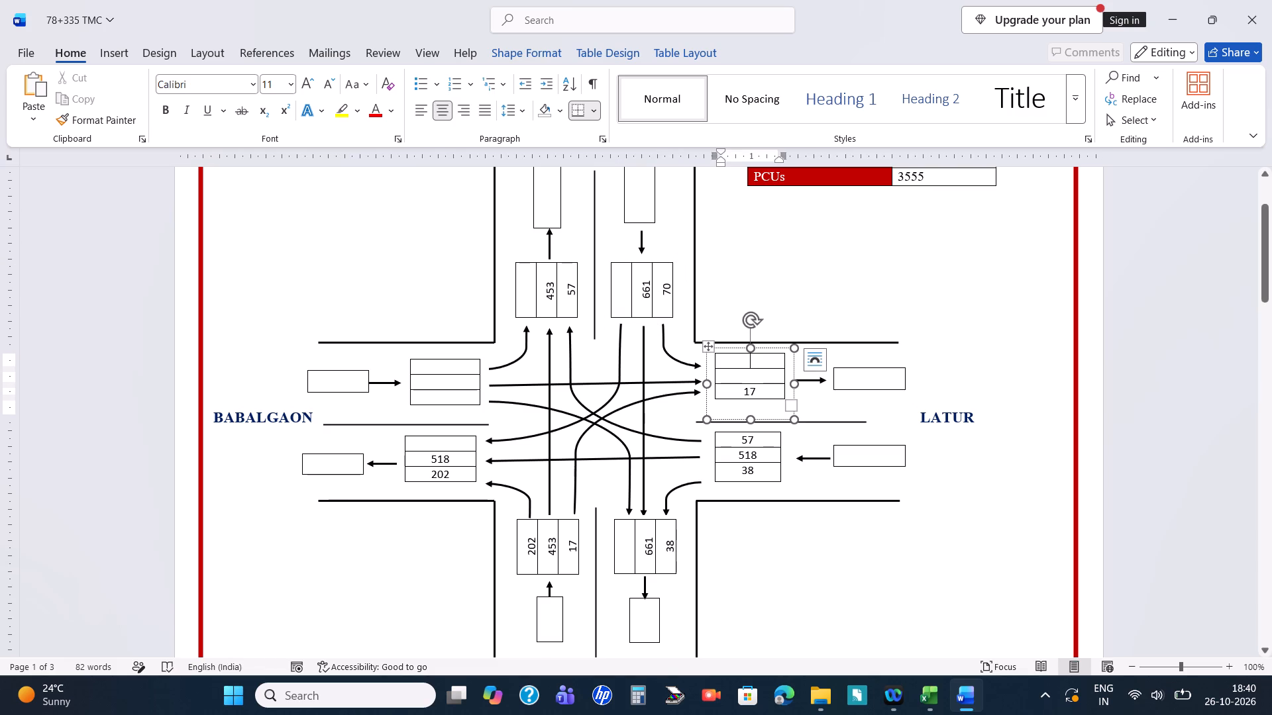
text(70)
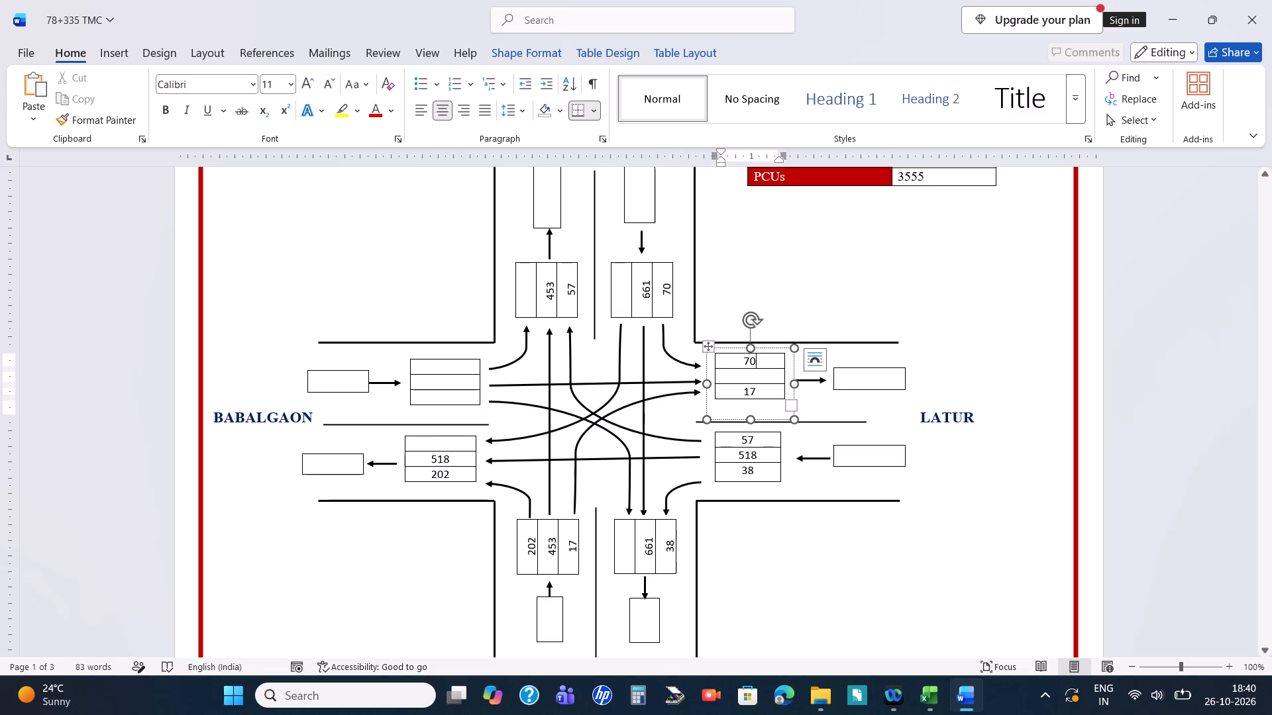
Enter the NANDED-to-BABALGAON count 383 in the remaining empty cells of NANDED's entering table and BABALGAON's leaving table.
click(629, 293)
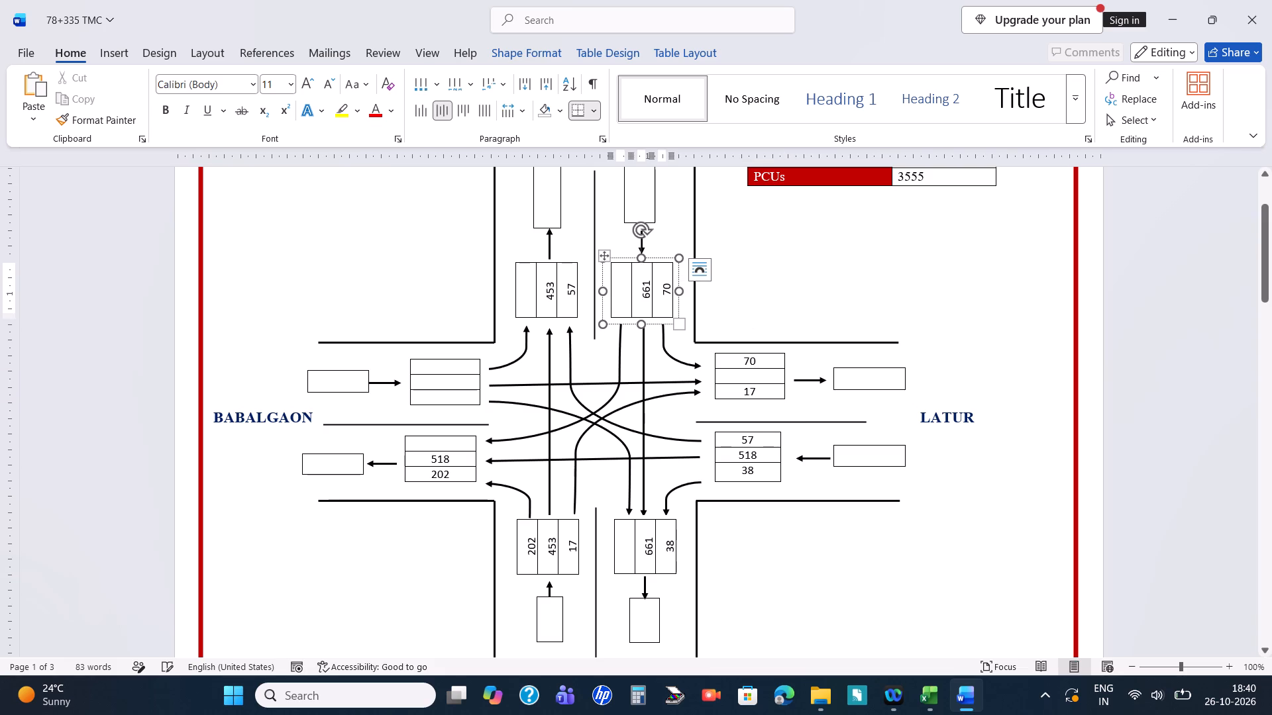
text(383)
click(452, 446)
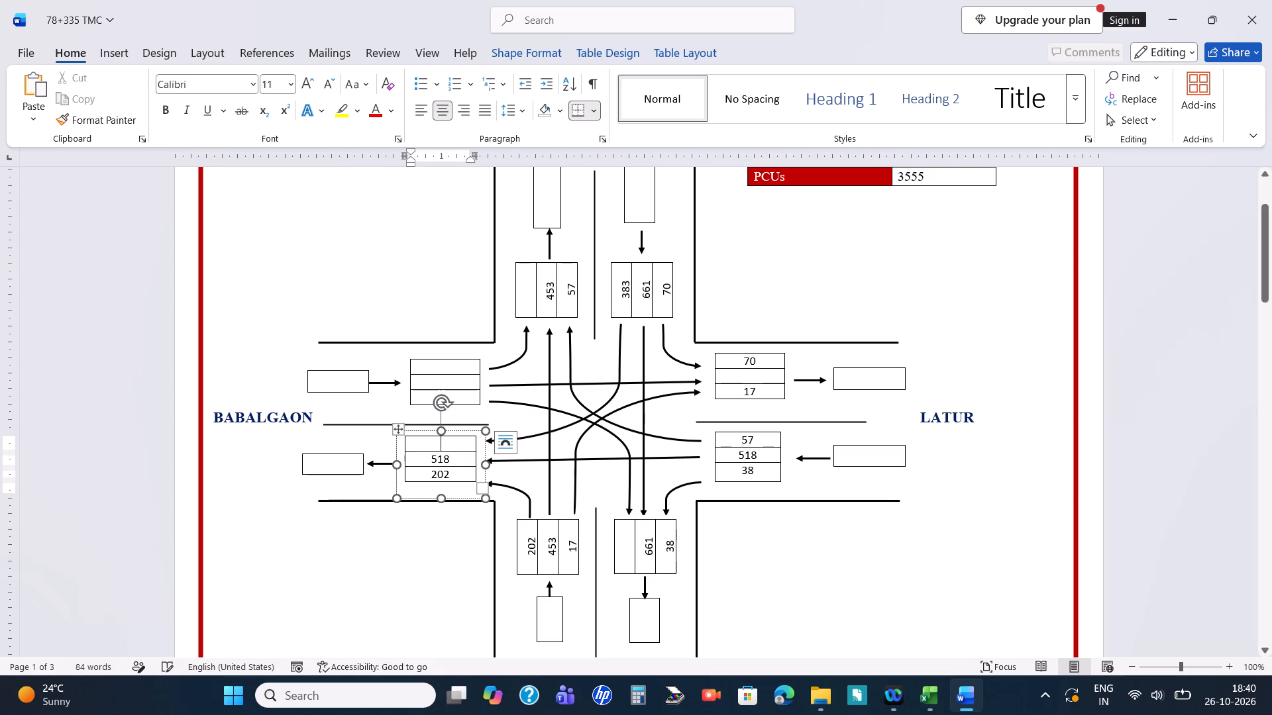
text(3836)
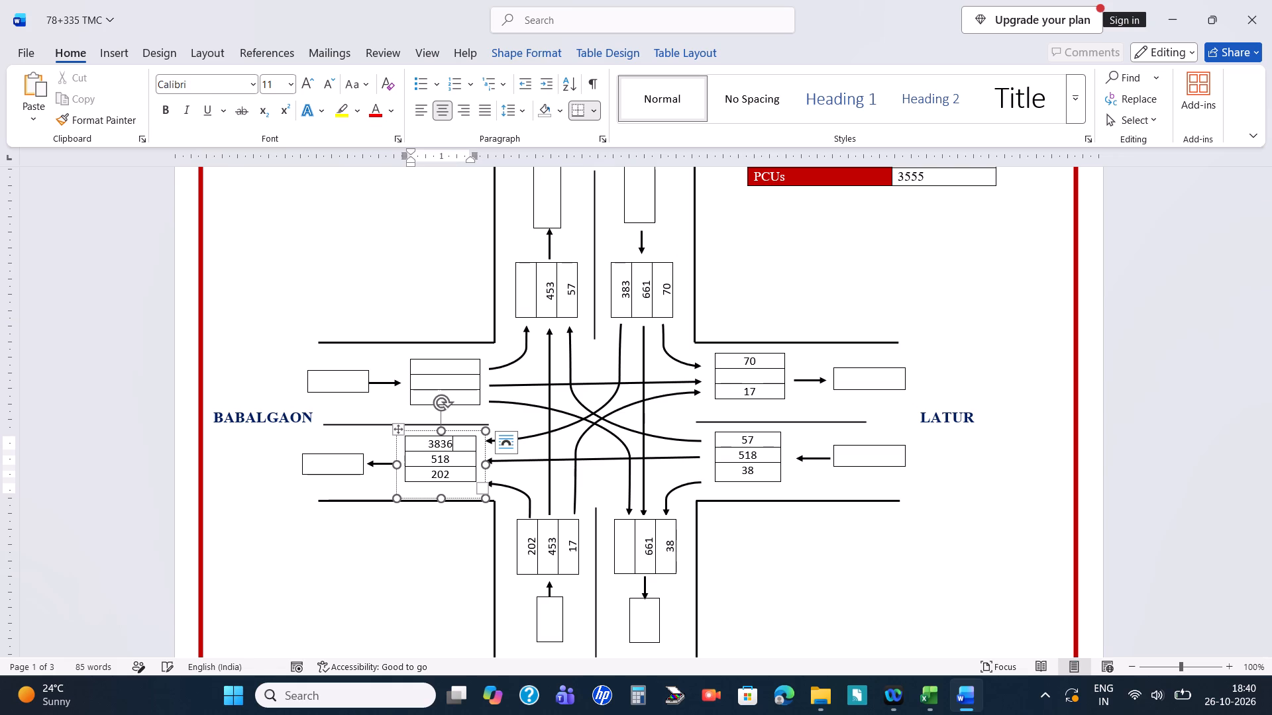
key(BackSpace)
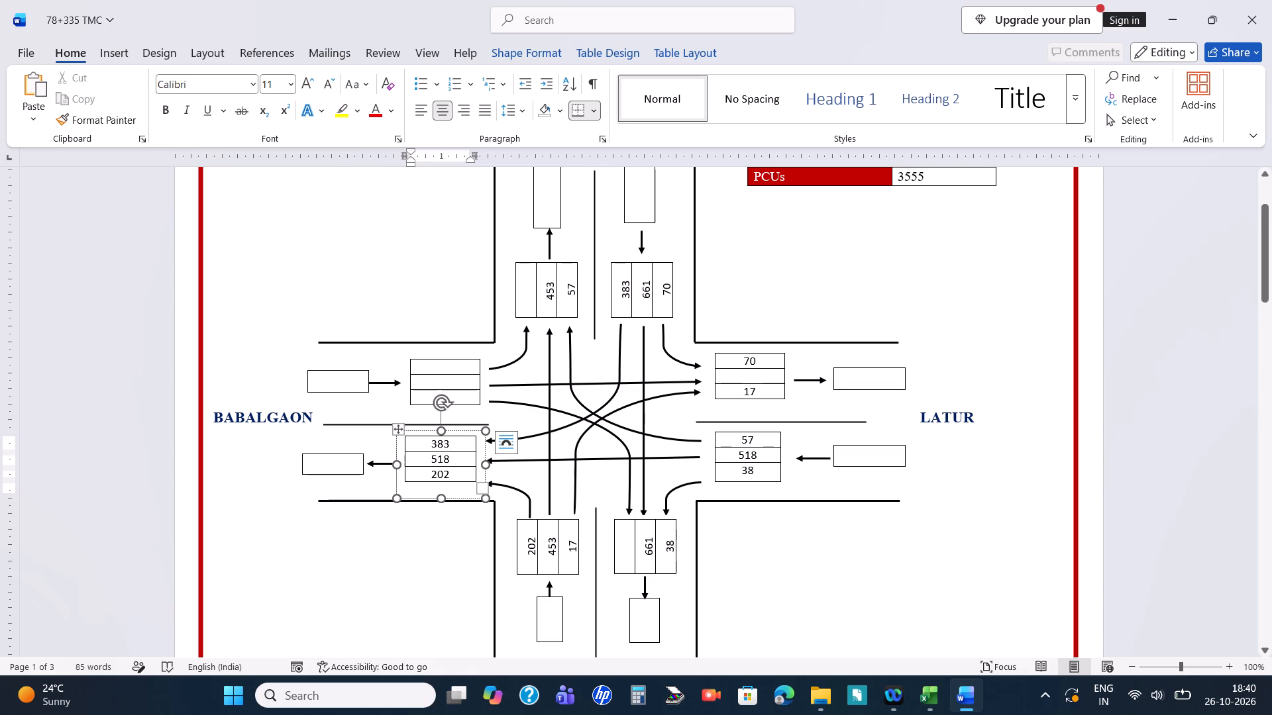
Enter the BABALGAON-to-NANDED count 442 in BABALGAON's entering table, centred with leading spaces, and in the empty cell of NANDED's leaving table.
click(460, 361)
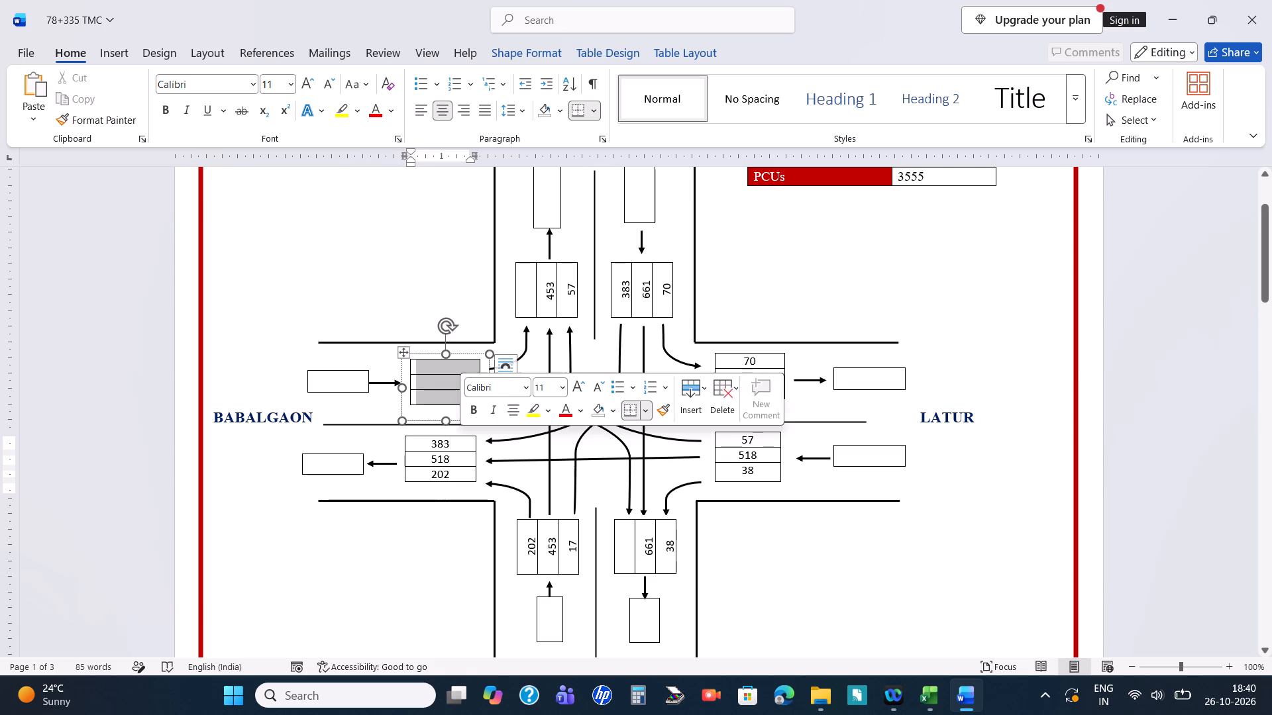
click(447, 364)
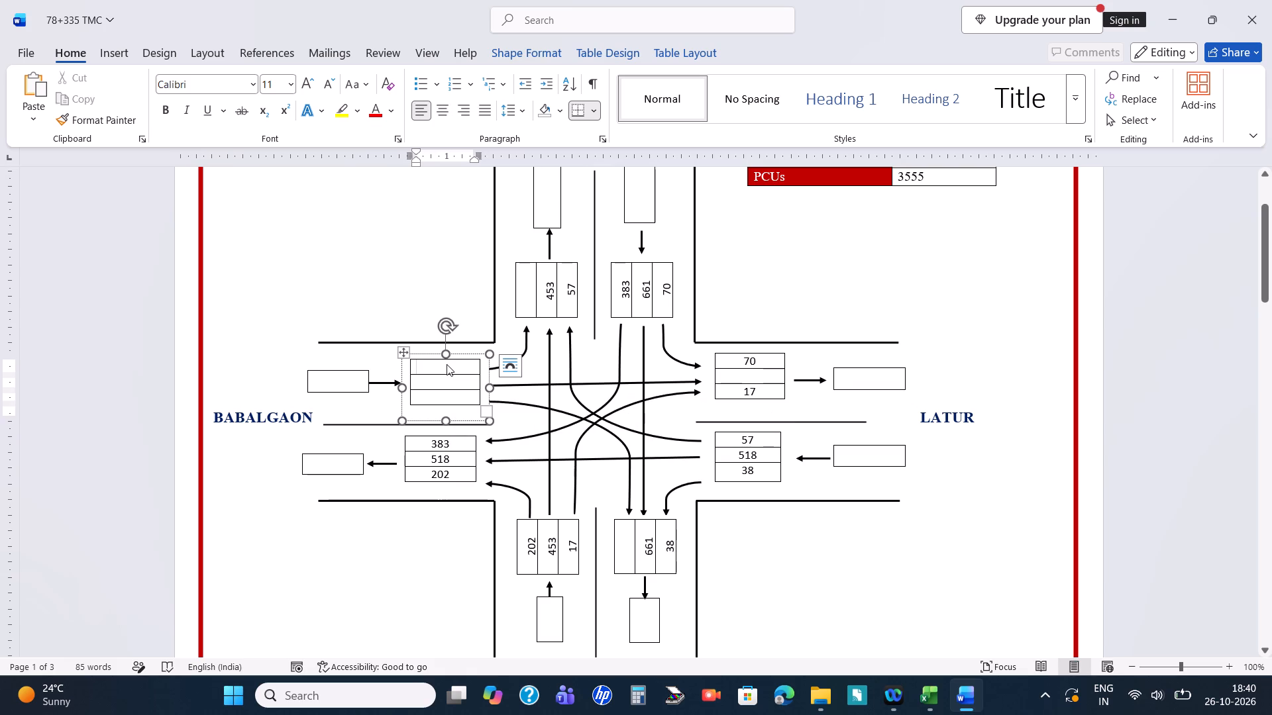
text(442)
key(Left)
key(Left)
key(Left)
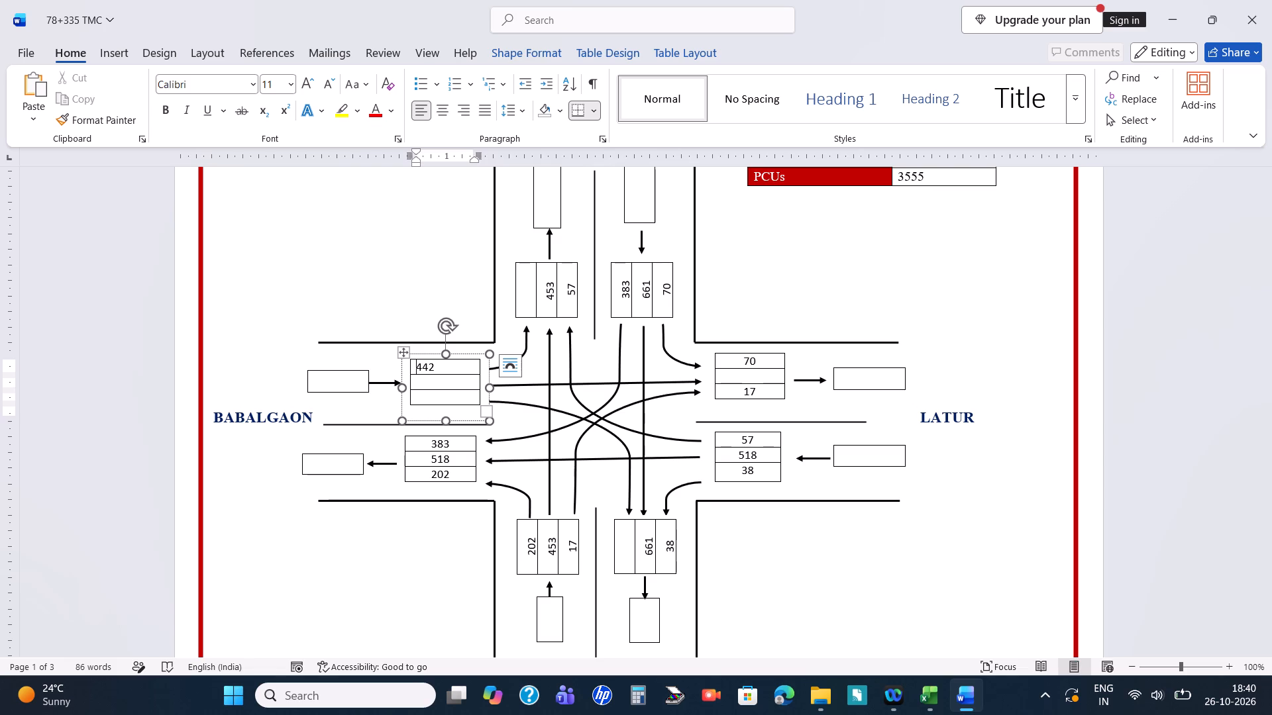
key(space)
key(space)
key(space)
key(space)
key(space)
click(530, 287)
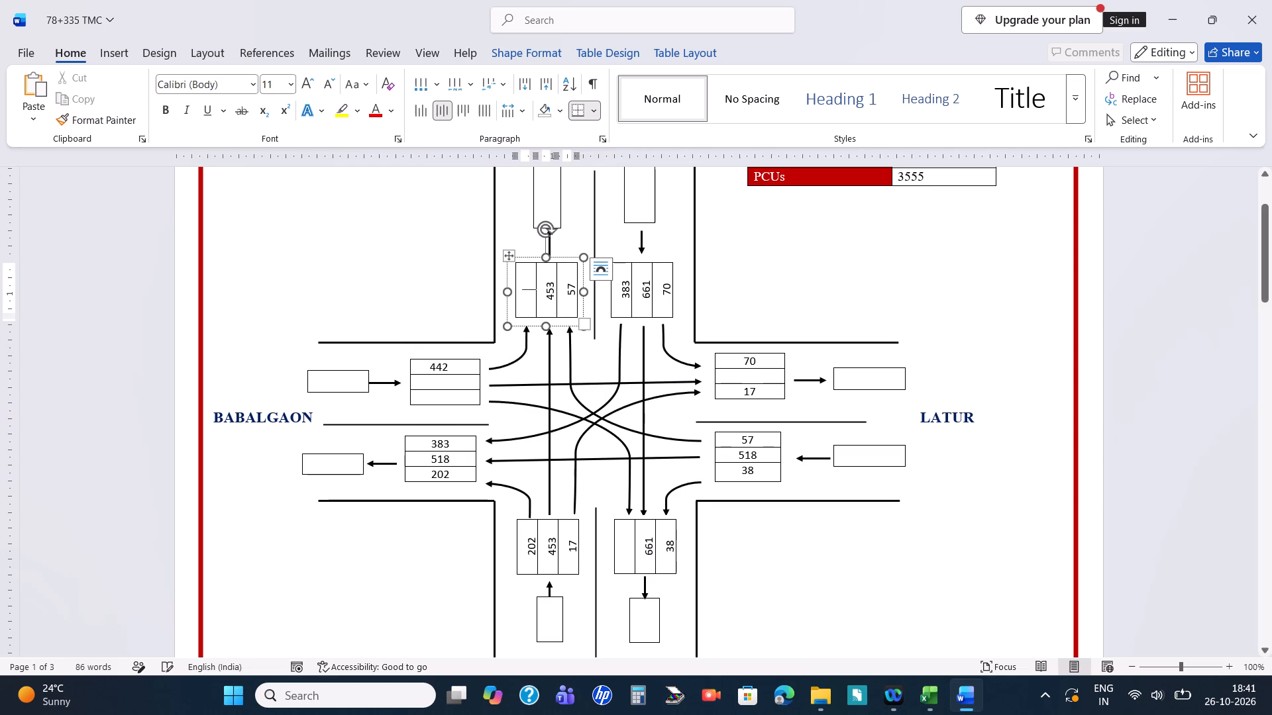
text(442)
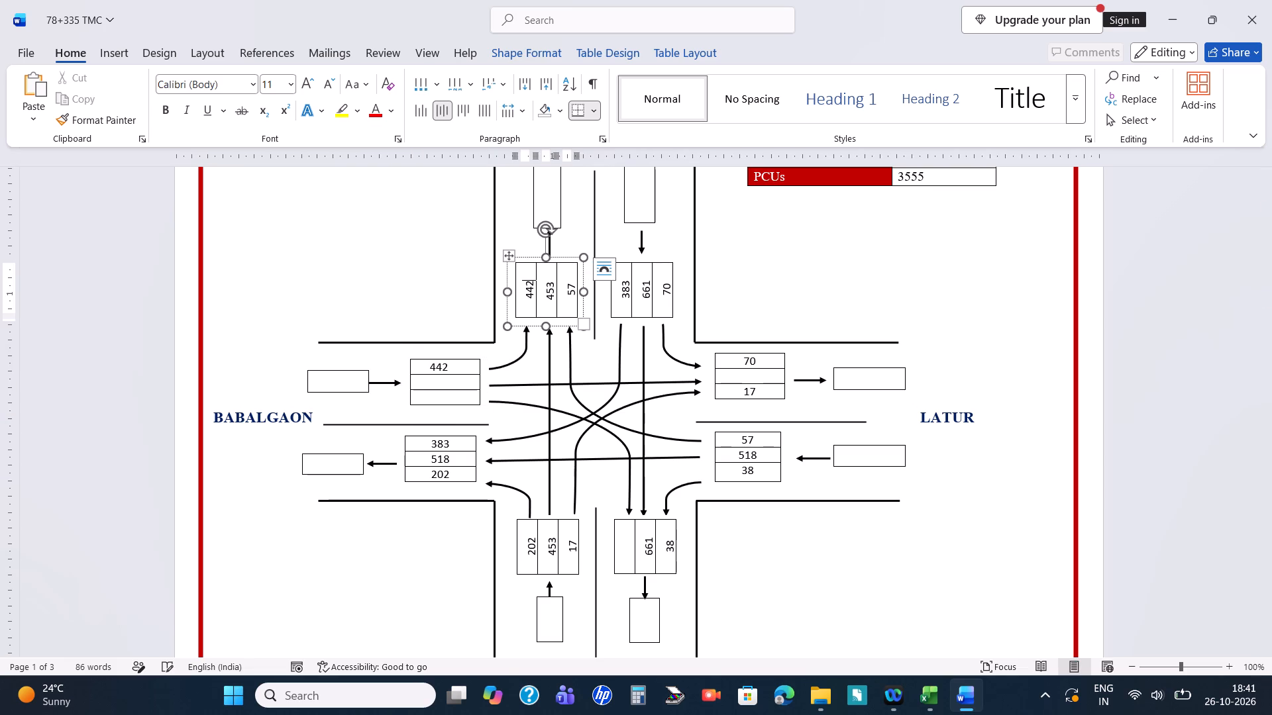
Enter the BABALGAON-to-LATUR count 544 in the middle cells of BABALGAON's entering table, centred with leading spaces, and LATUR's leaving table.
click(446, 381)
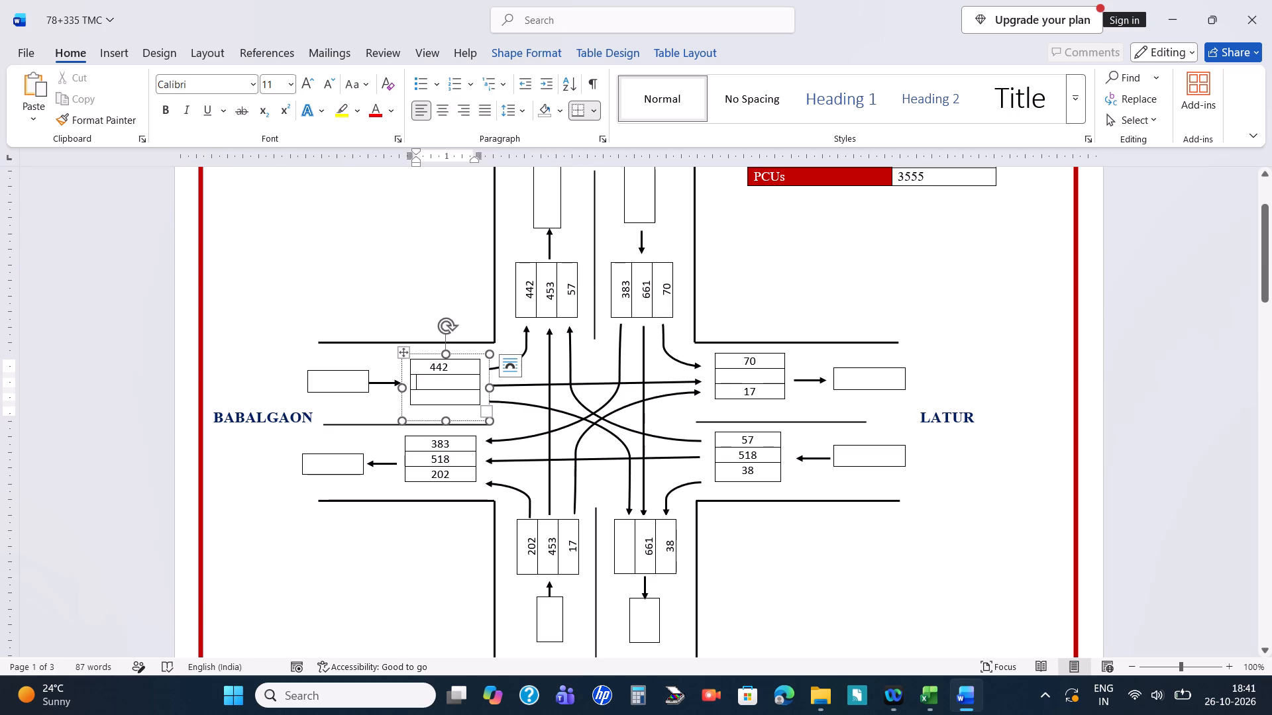
text(544)
key(Left)
key(Left)
key(Left)
key(space)
key(space)
key(space)
key(space)
key(space)
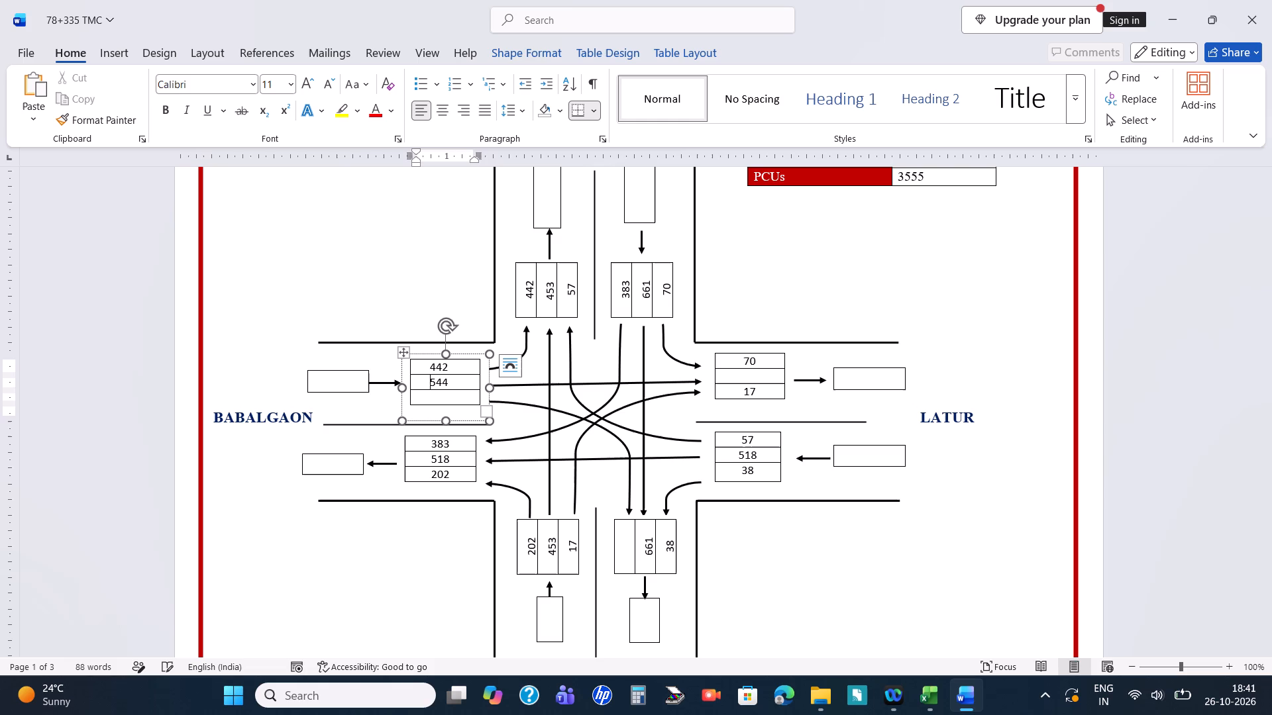
click(755, 376)
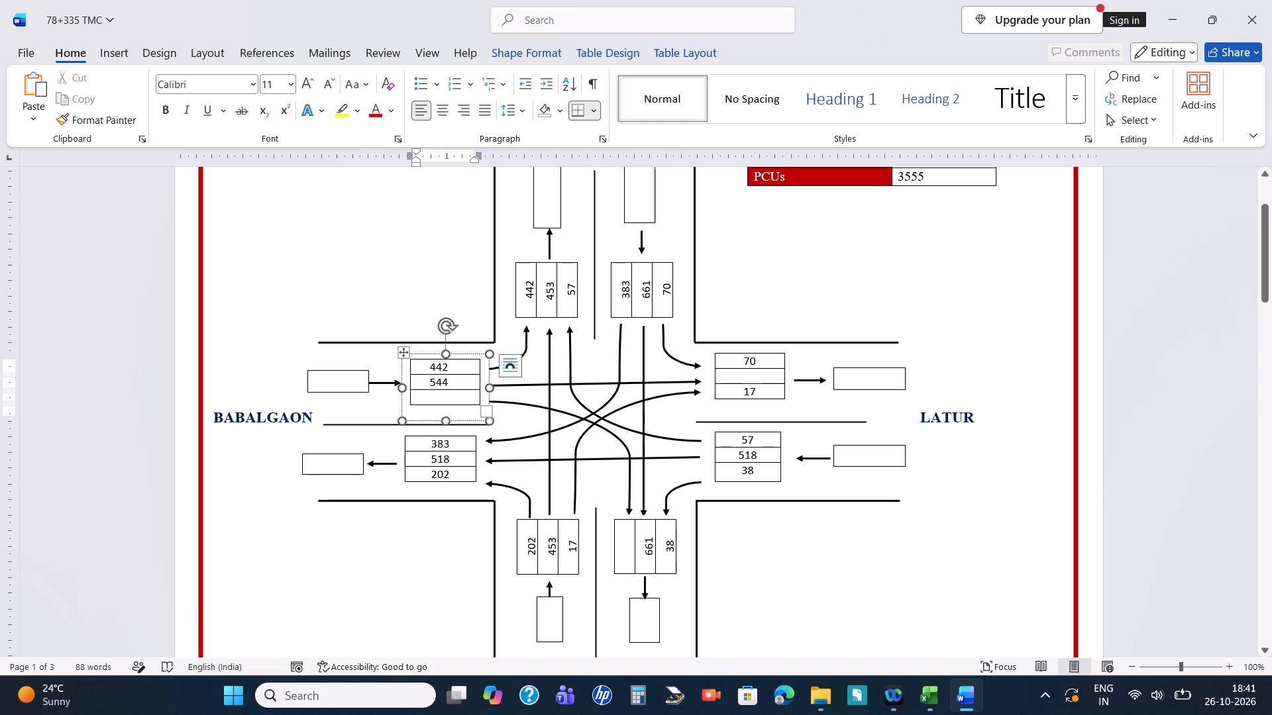
text(544)
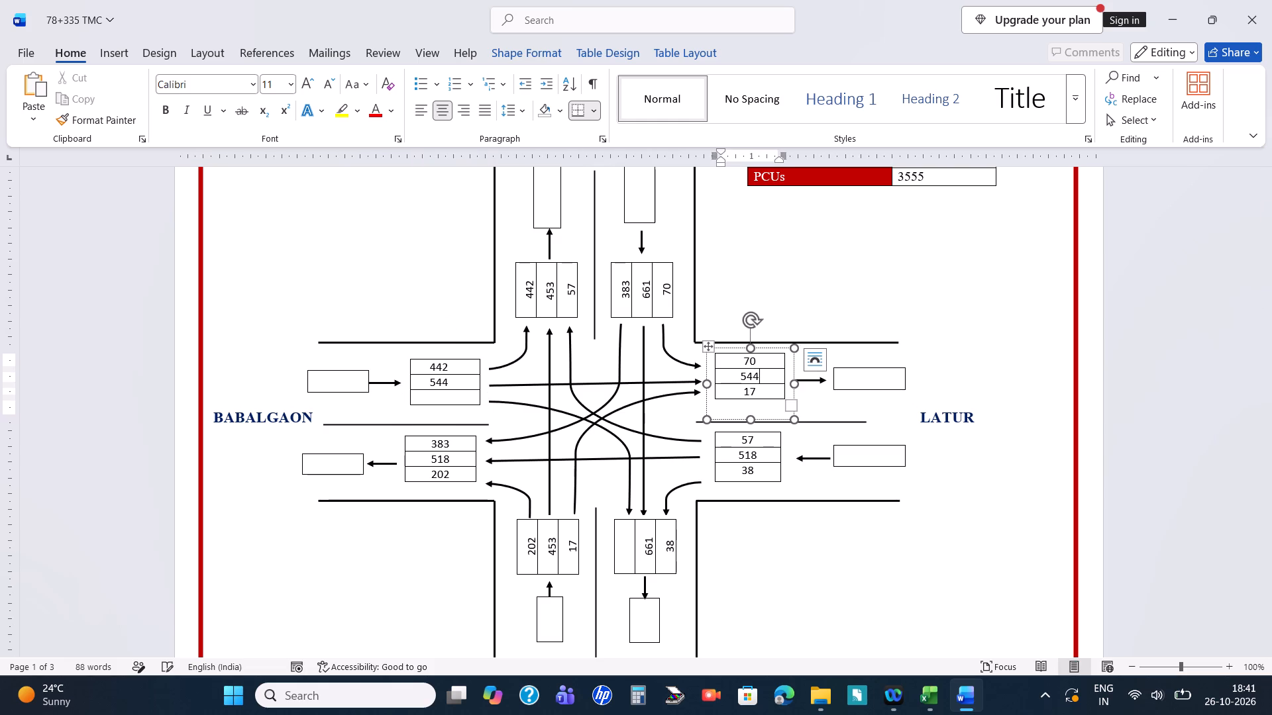
Enter the BABALGAON-to-AUSA count 174 in BABALGAON's entering table, centred with leading spaces, and in the empty cell of AUSA's leaving table.
click(433, 394)
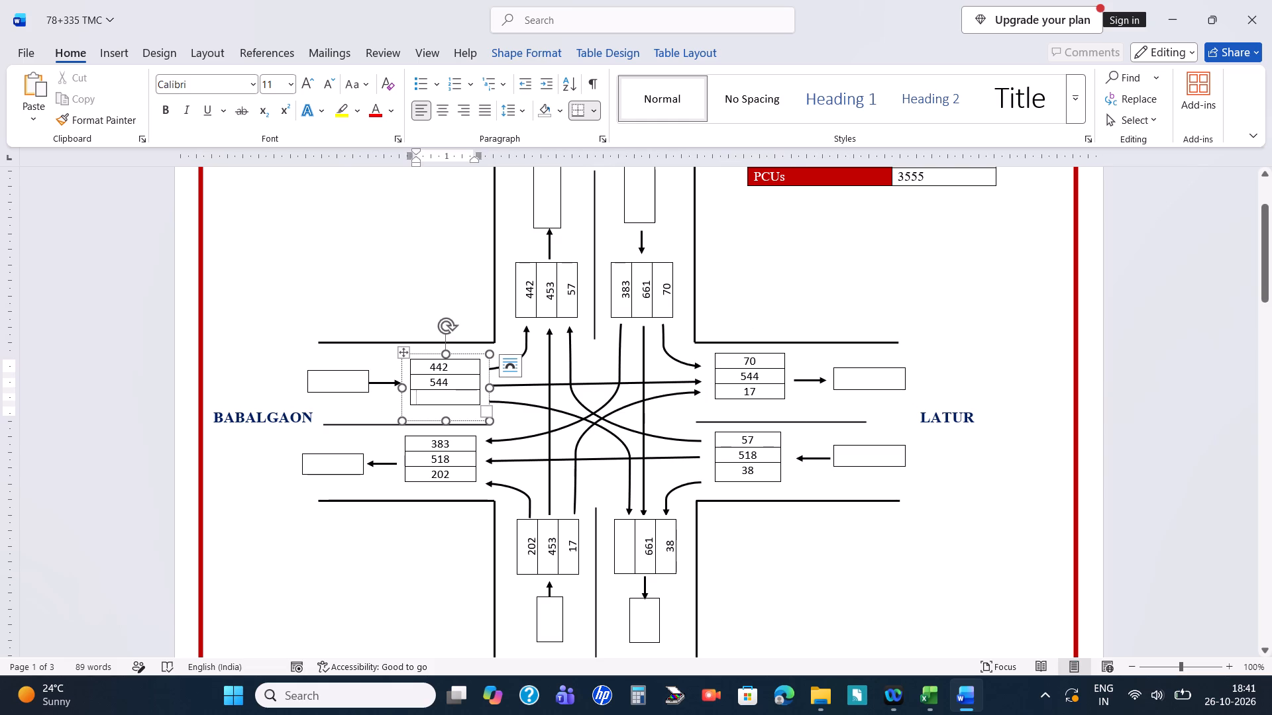
text(174)
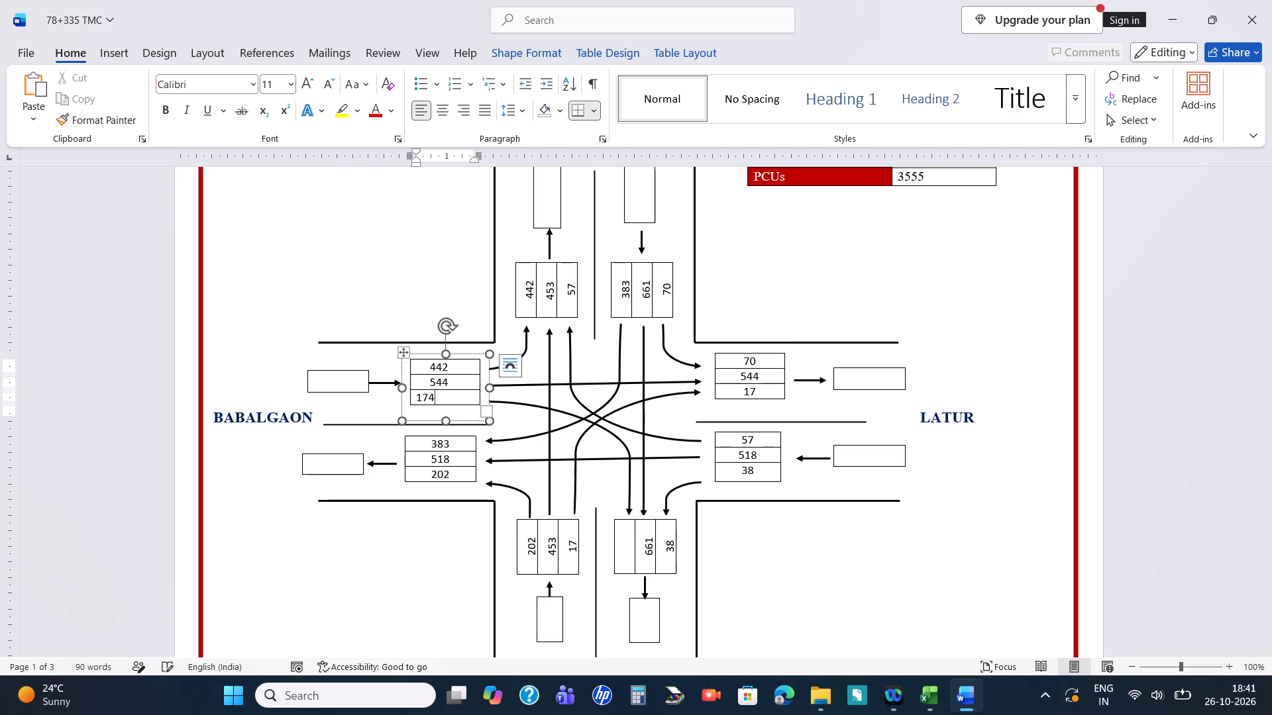
key(Left)
key(Left)
key(Left)
key(space)
key(space)
key(space)
key(space)
key(space)
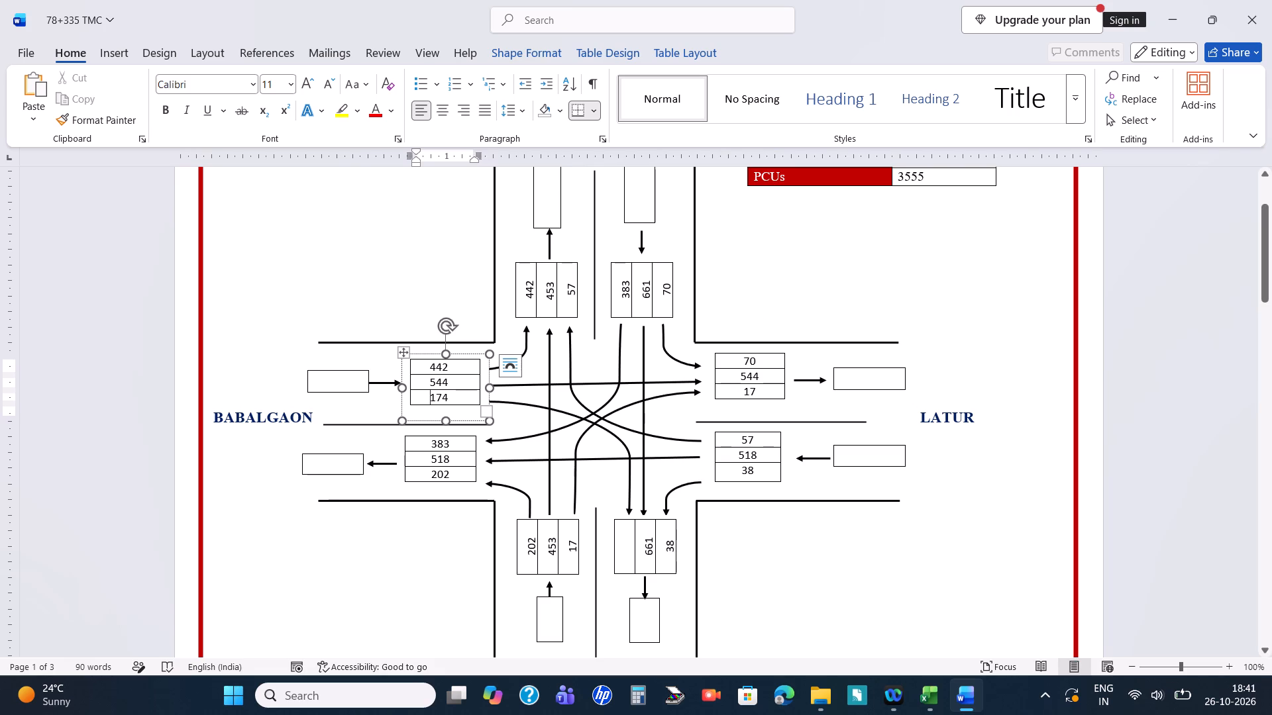
click(628, 533)
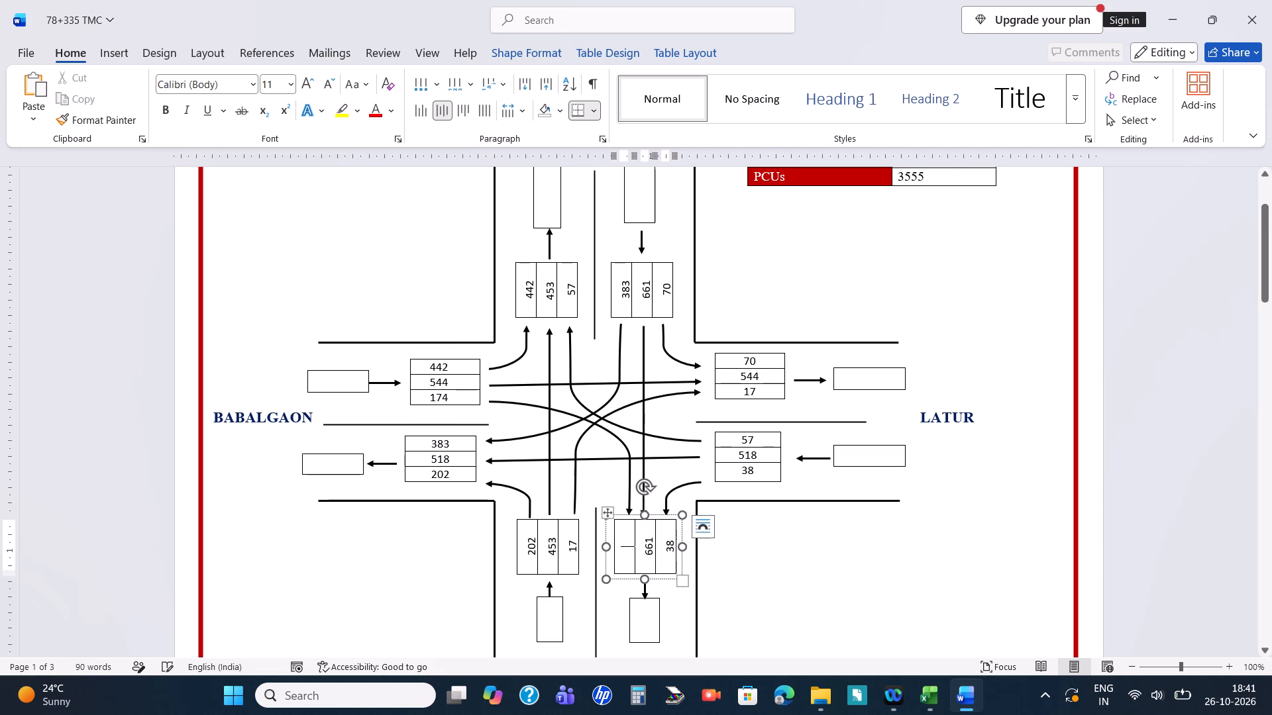
text(174)
Save the document with the completed morning-peak turning counts.
click(777, 629)
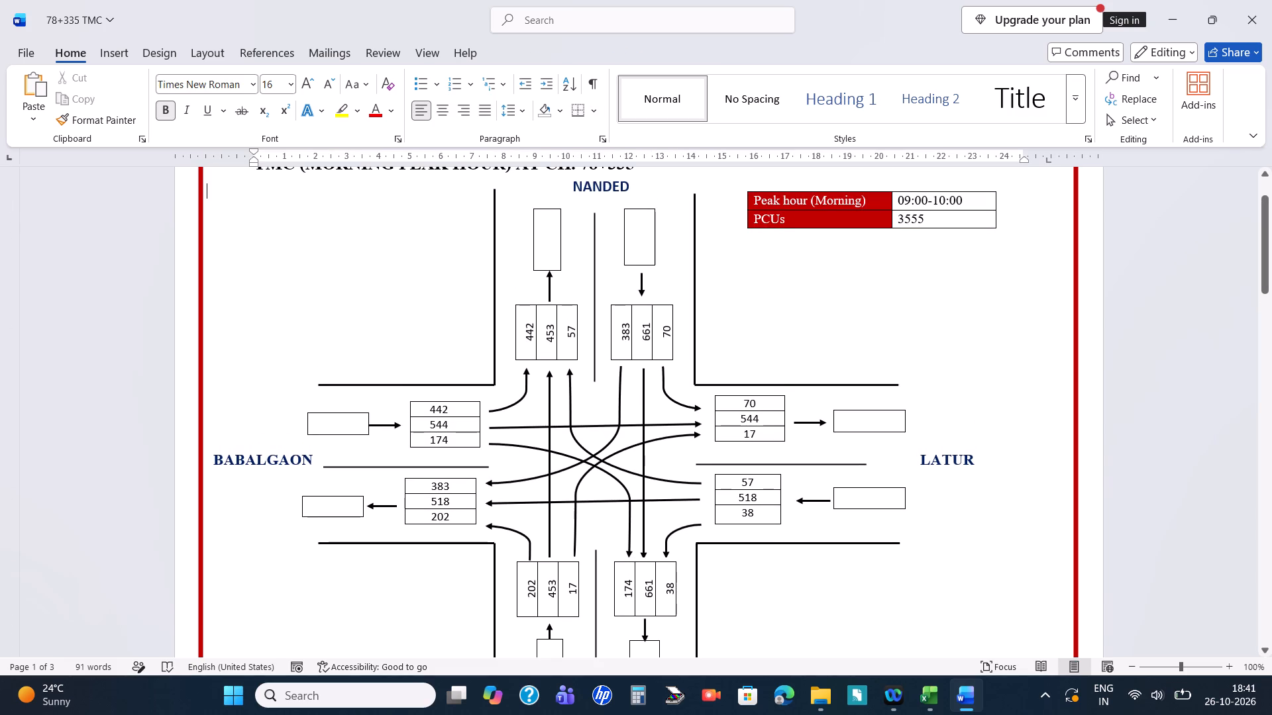
key(ctrl+s)
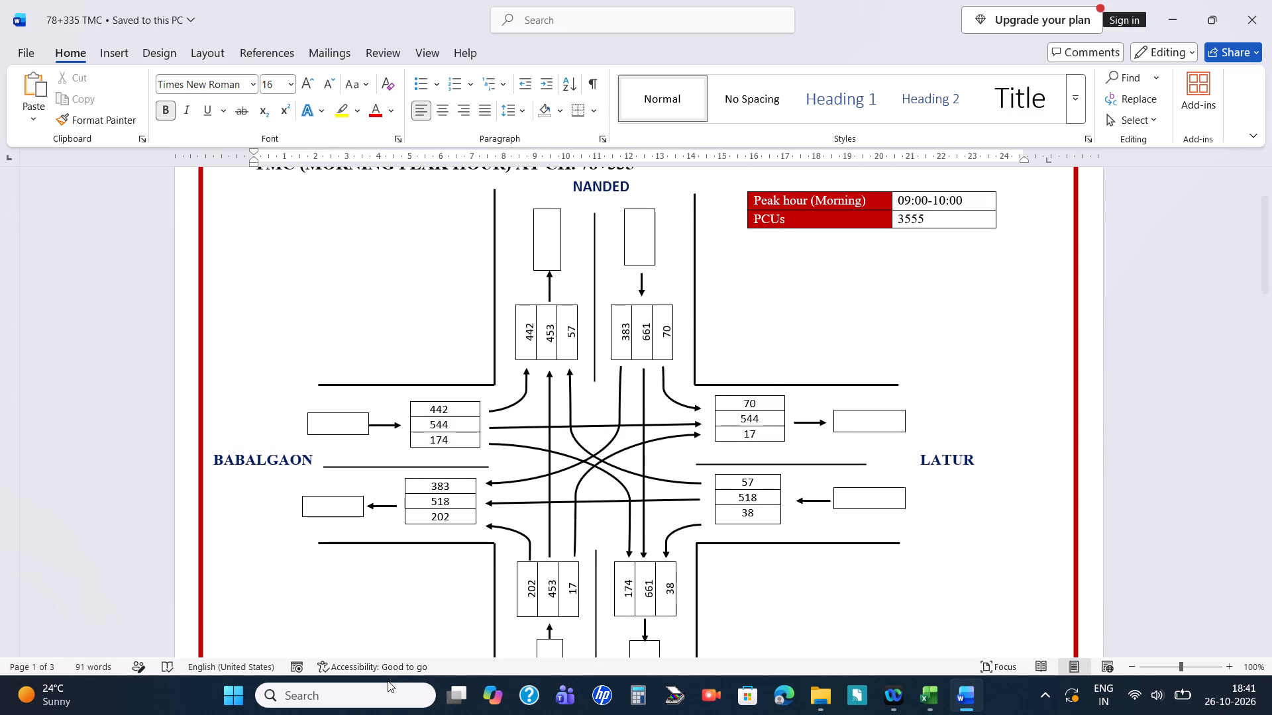
Open Calculator over the diagram and add LATUR's leaving counts 70, 544 and 17.
click(360, 691)
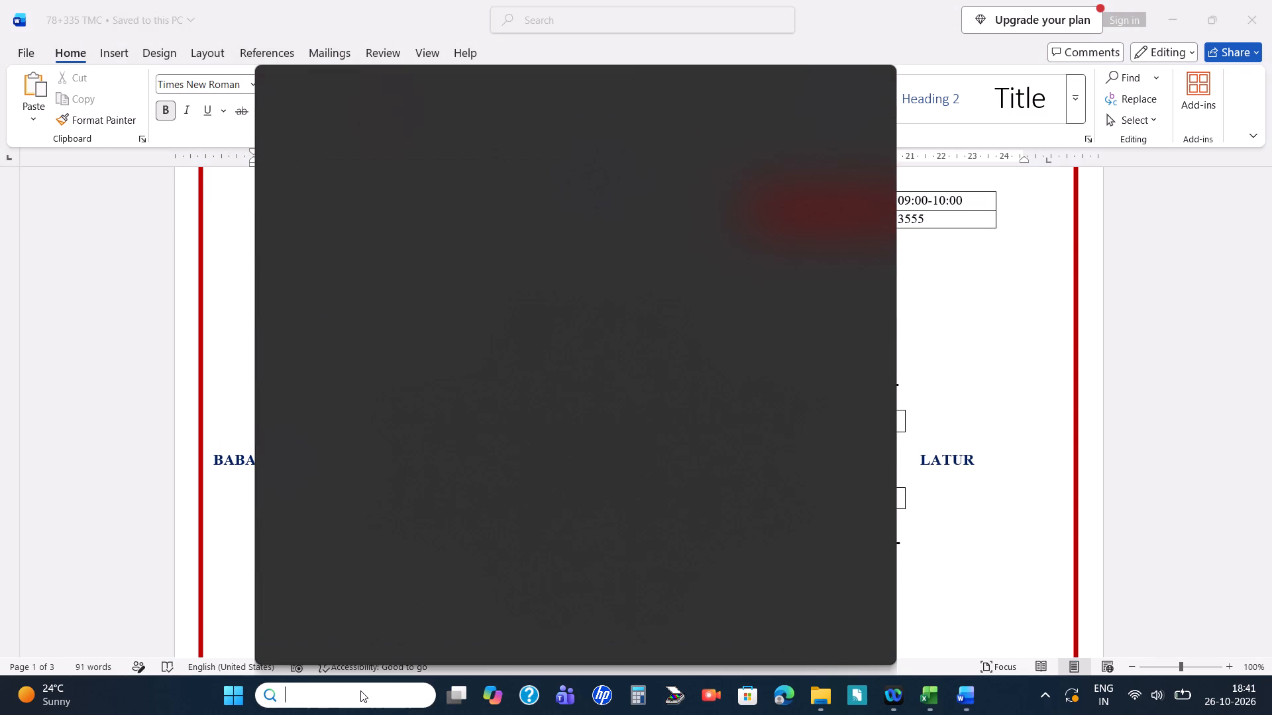
text(CAL)
key(Return)
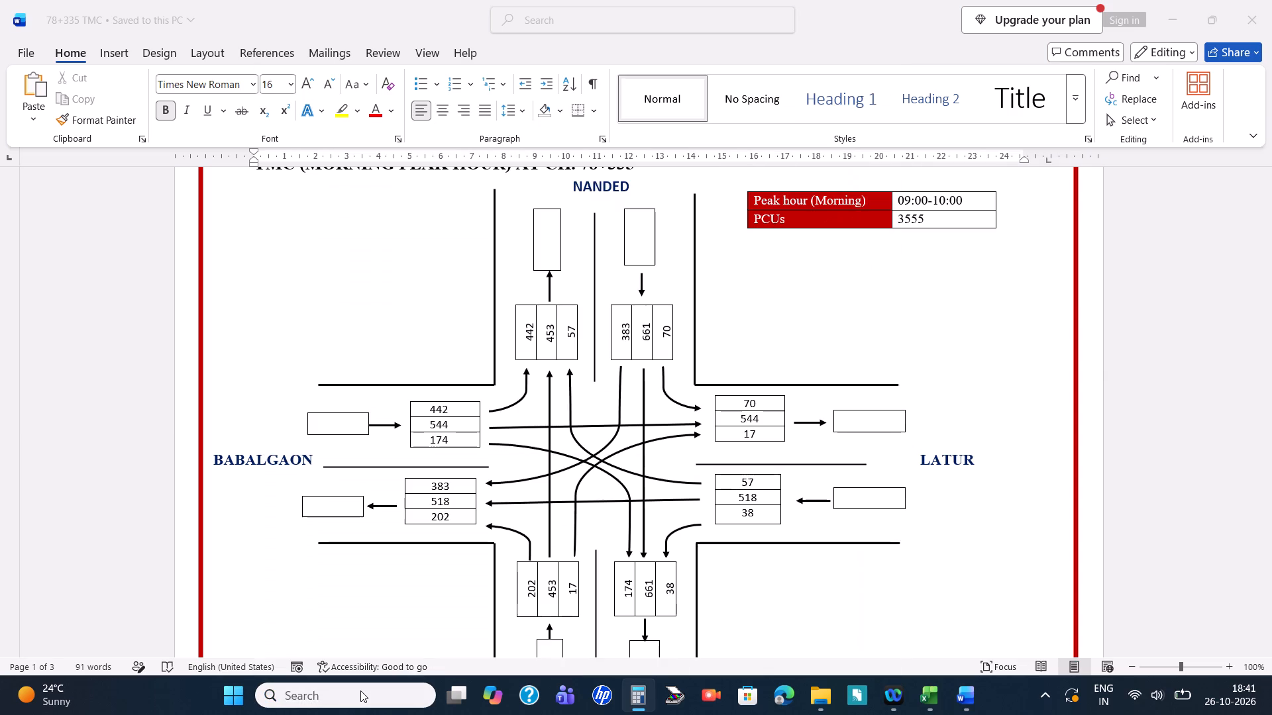
scroll(670, 448, down, 1)
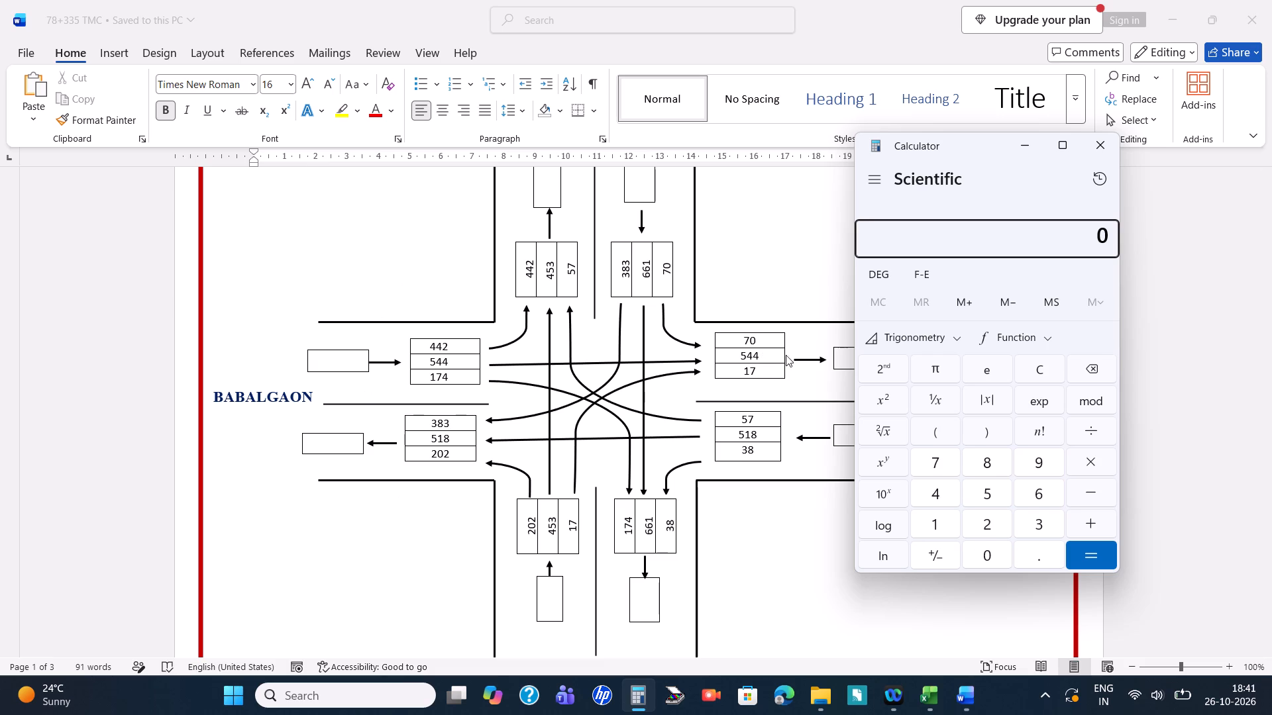
drag(983, 146, 515, 231)
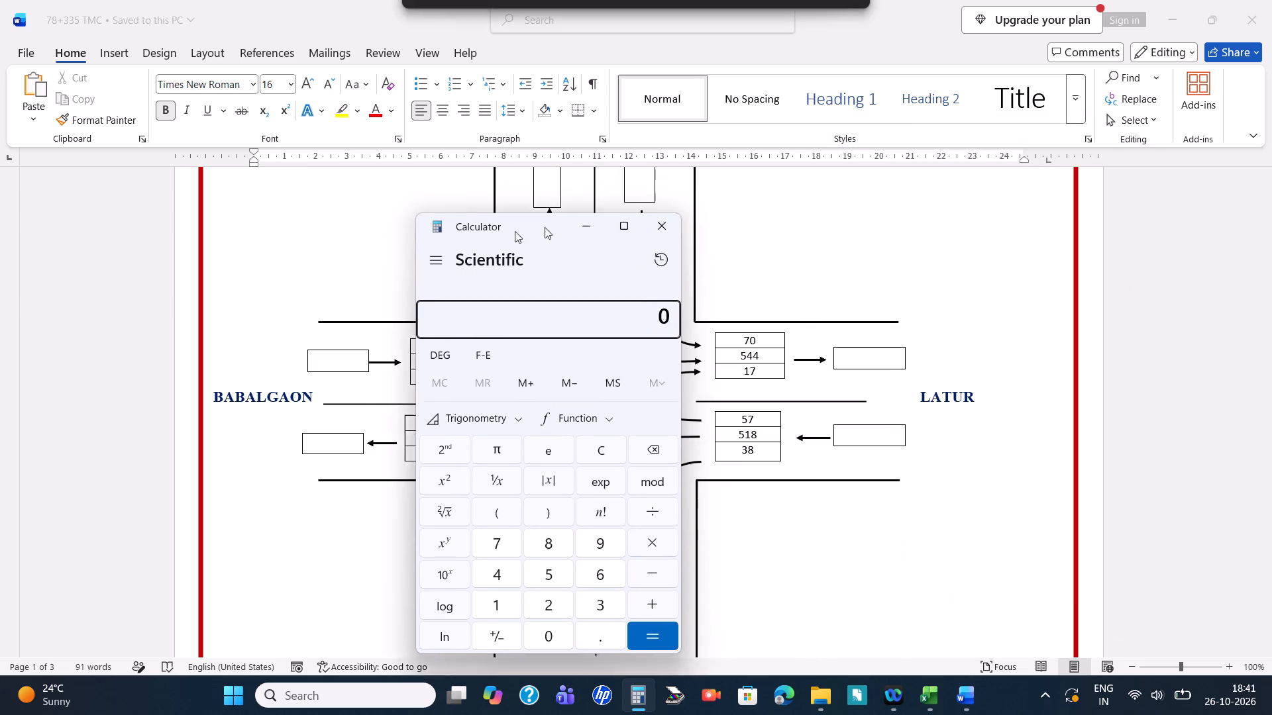
drag(515, 231, 494, 197)
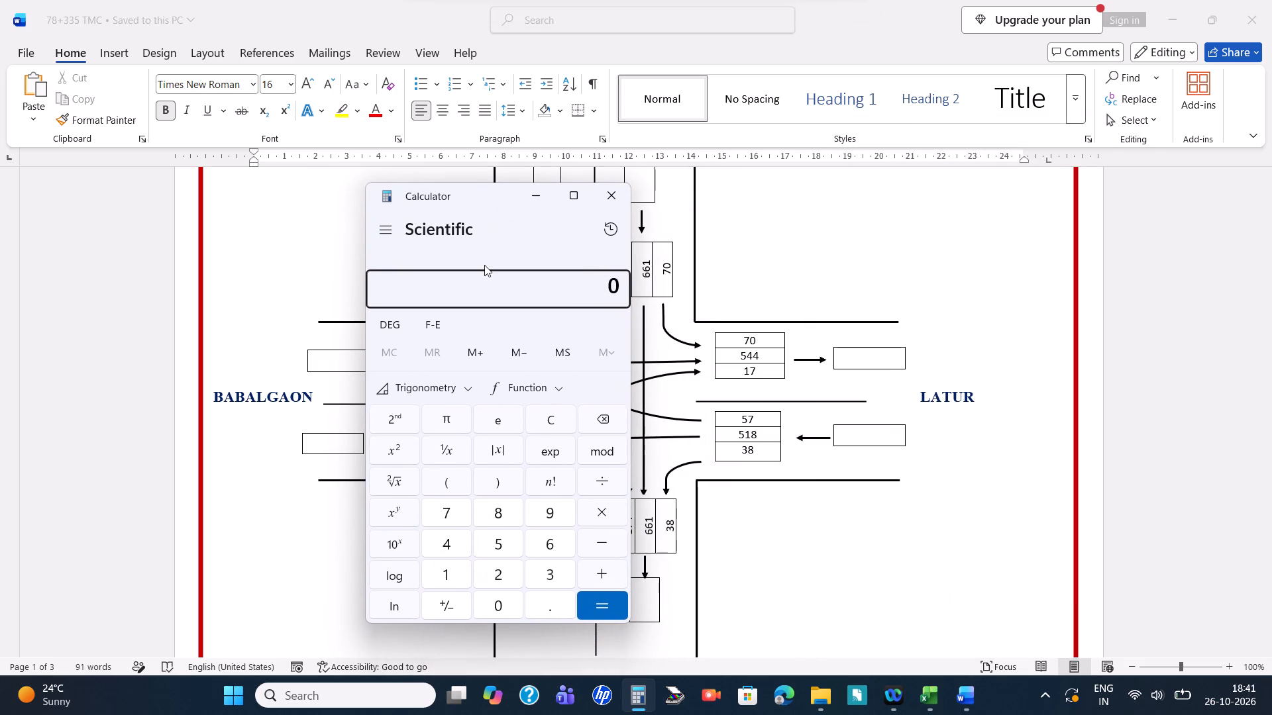
text(70+)
text(544+)
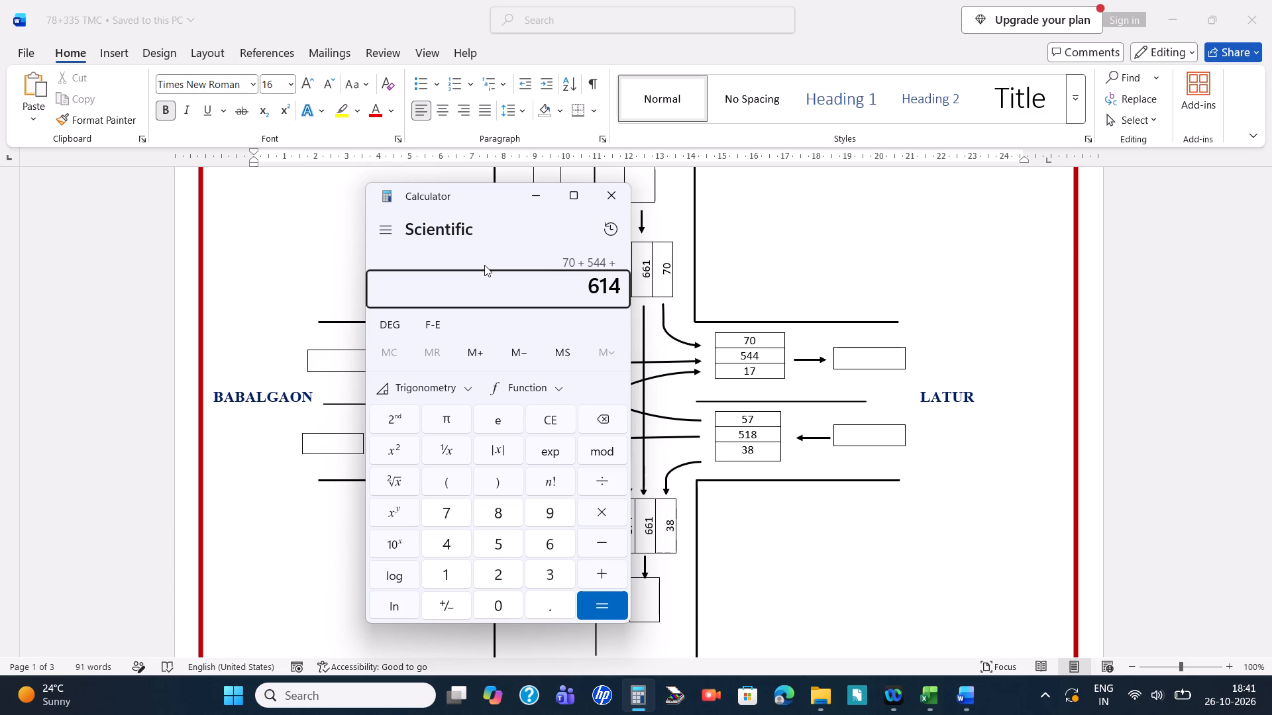
text(17)
key(Return)
Enter the total 631 in the empty box beside LATUR's leaving table in Word.
click(857, 356)
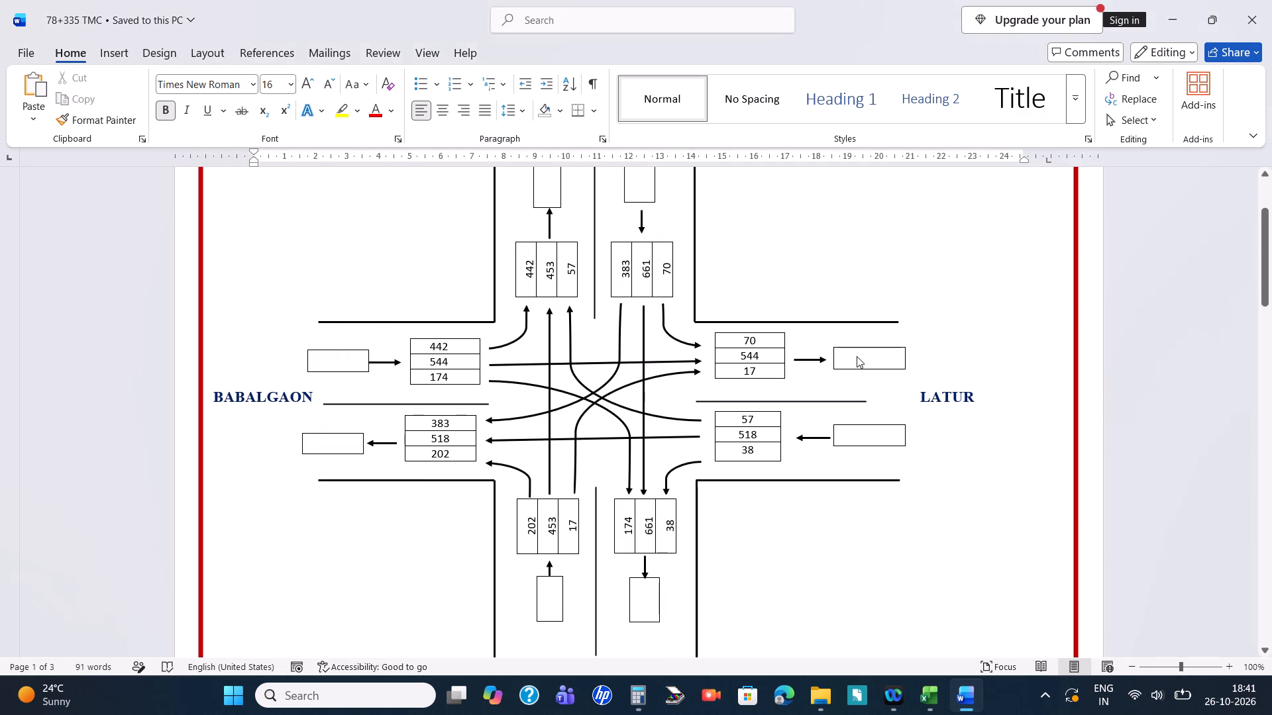
click(857, 356)
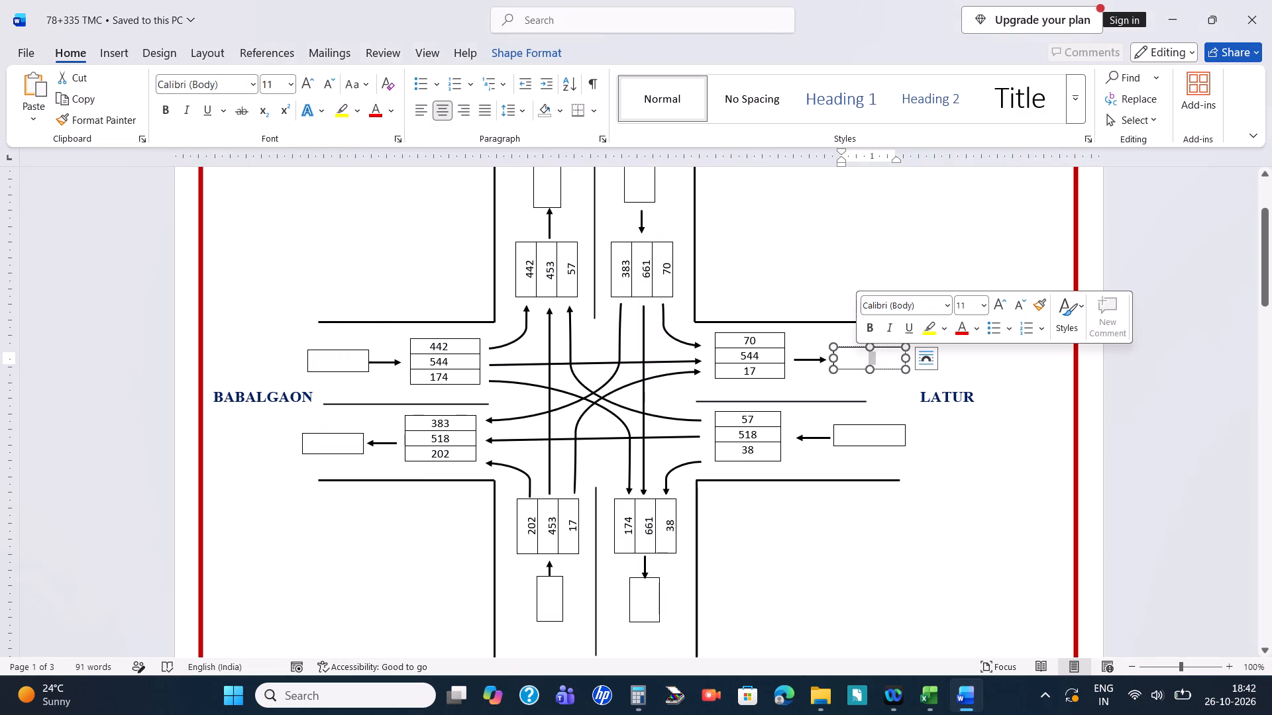
key(6)
text(13)
key(alt+Tab)
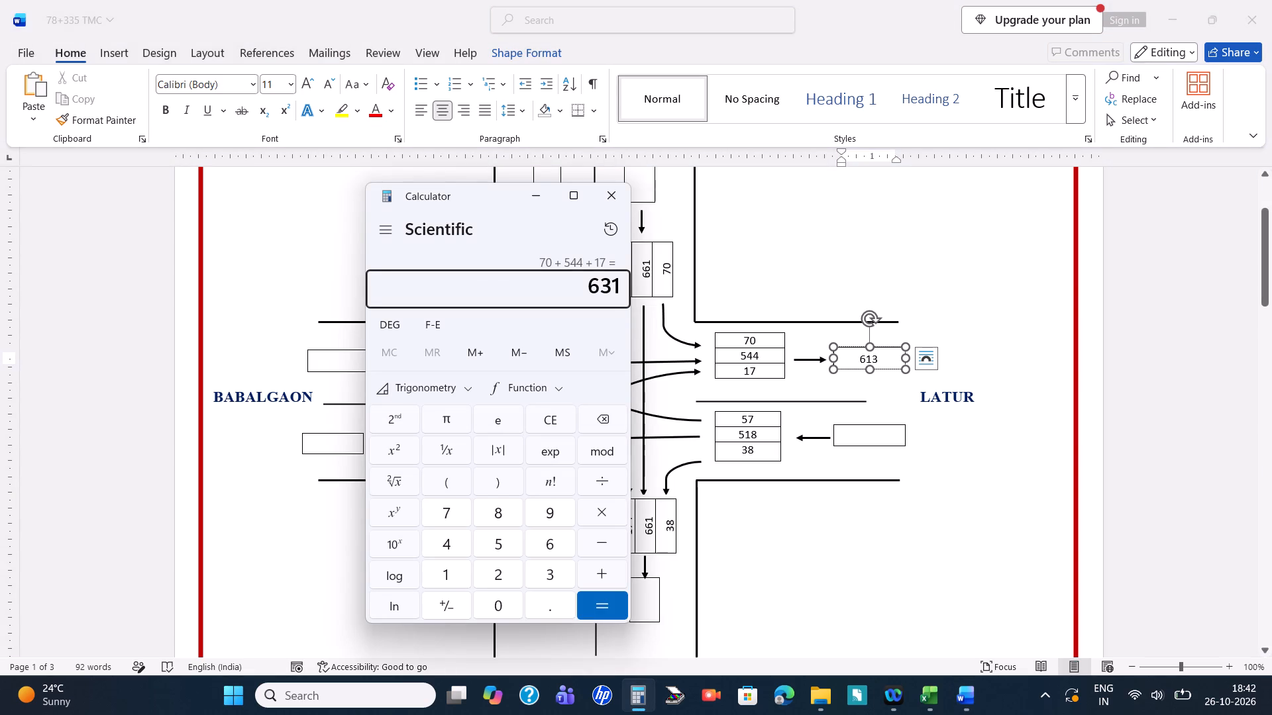
key(BackSpace)
key(alt+Tab)
key(BackSpace)
key(BackSpace)
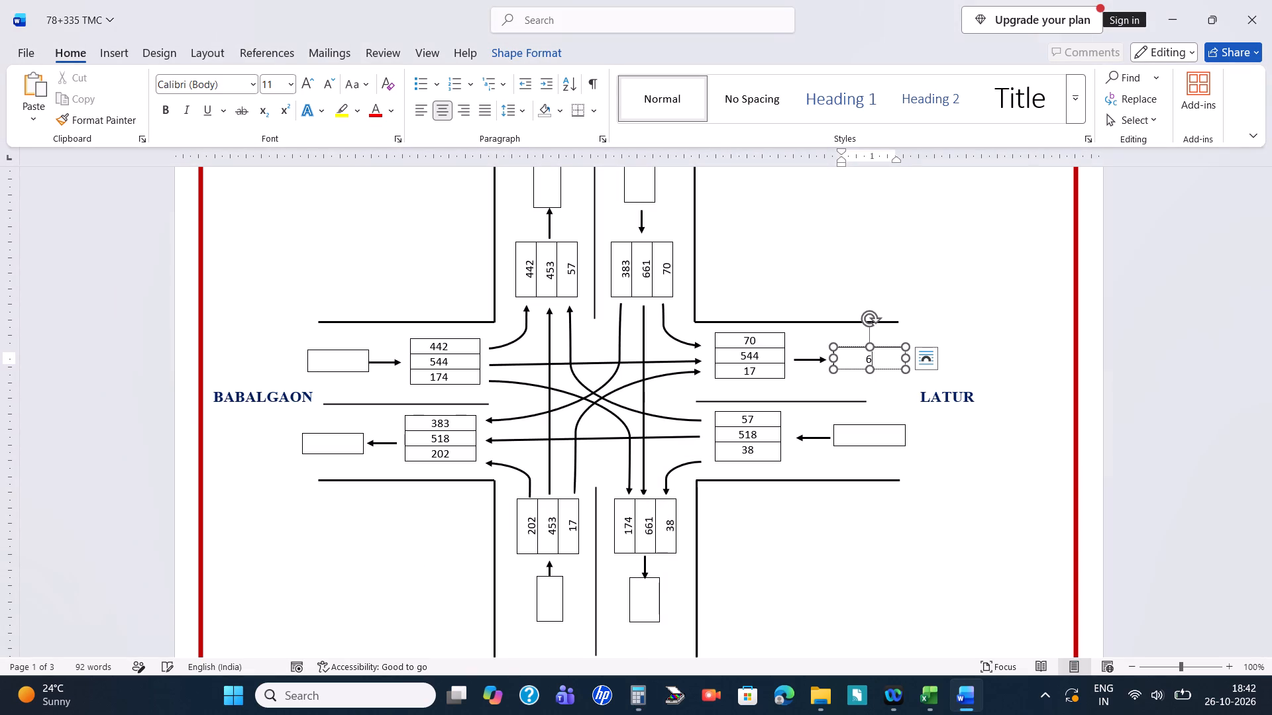
text(31)
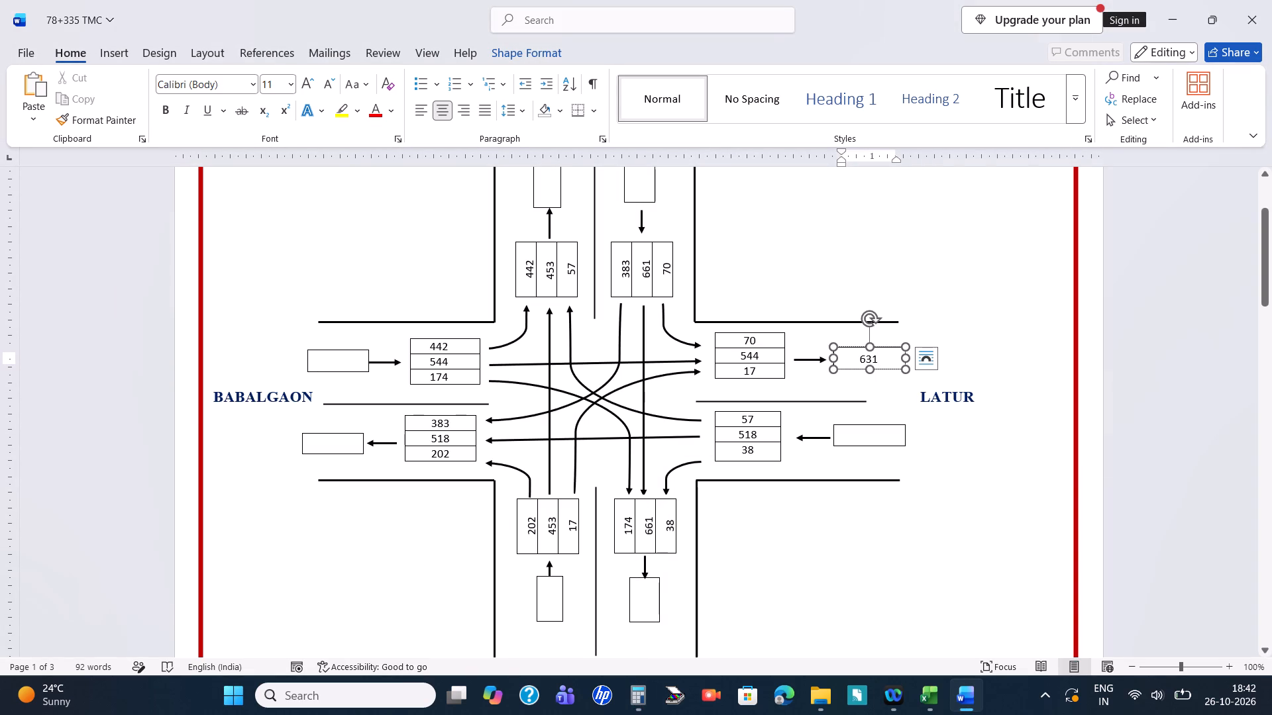
Add LATUR's entering counts 57, 518 and 38 in Calculator and enter the total 613 in the LATUR entering box.
click(889, 435)
key(alt+Tab)
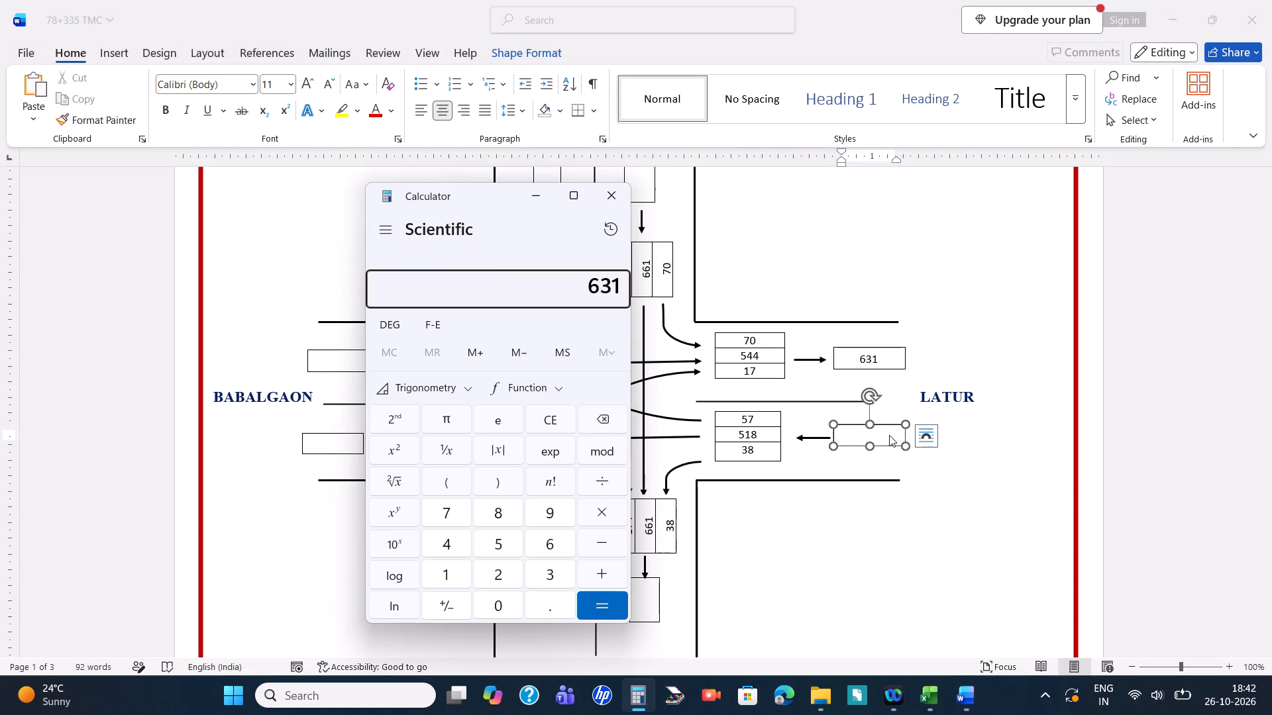
click(619, 287)
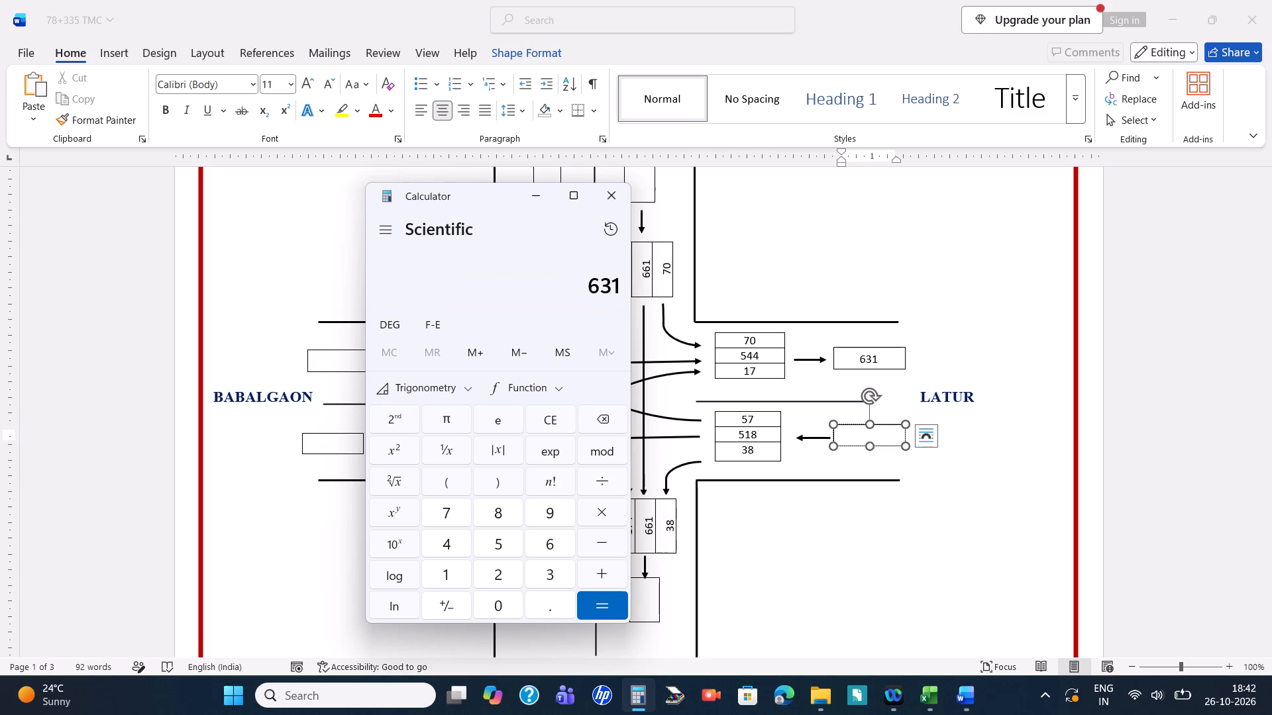
key(BackSpace)
key(Print)
key(Delete)
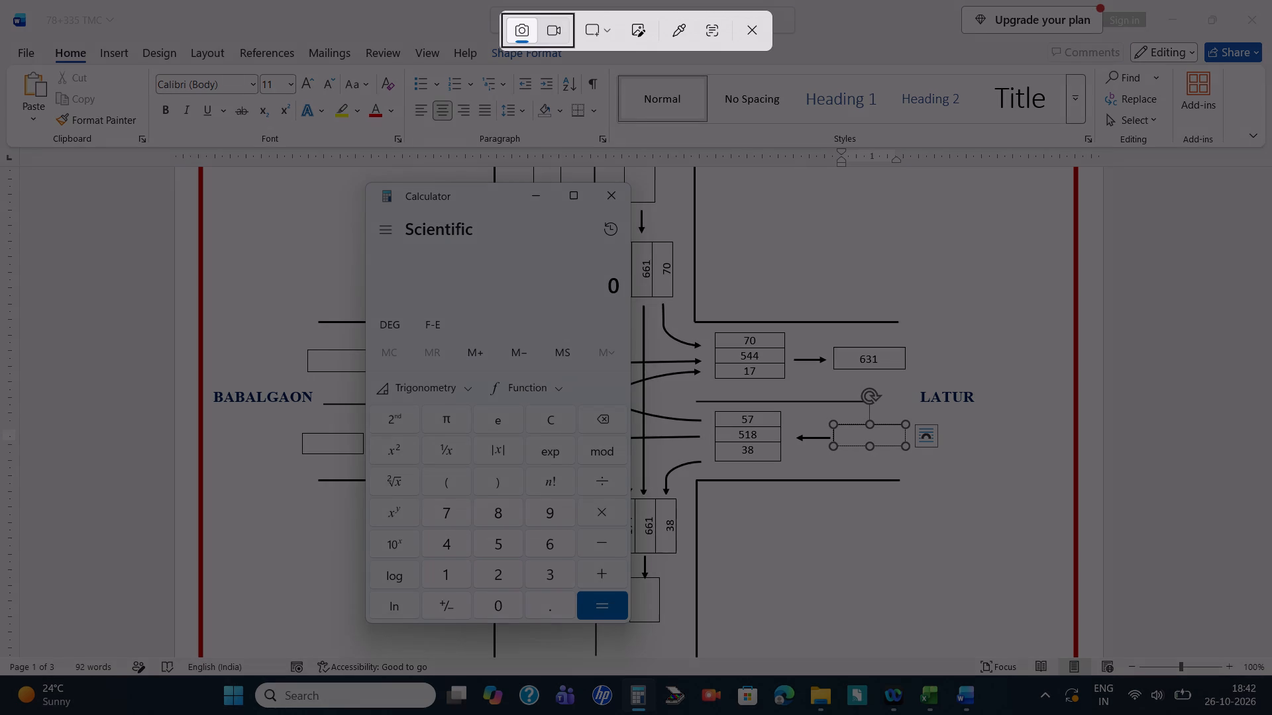
key(Escape)
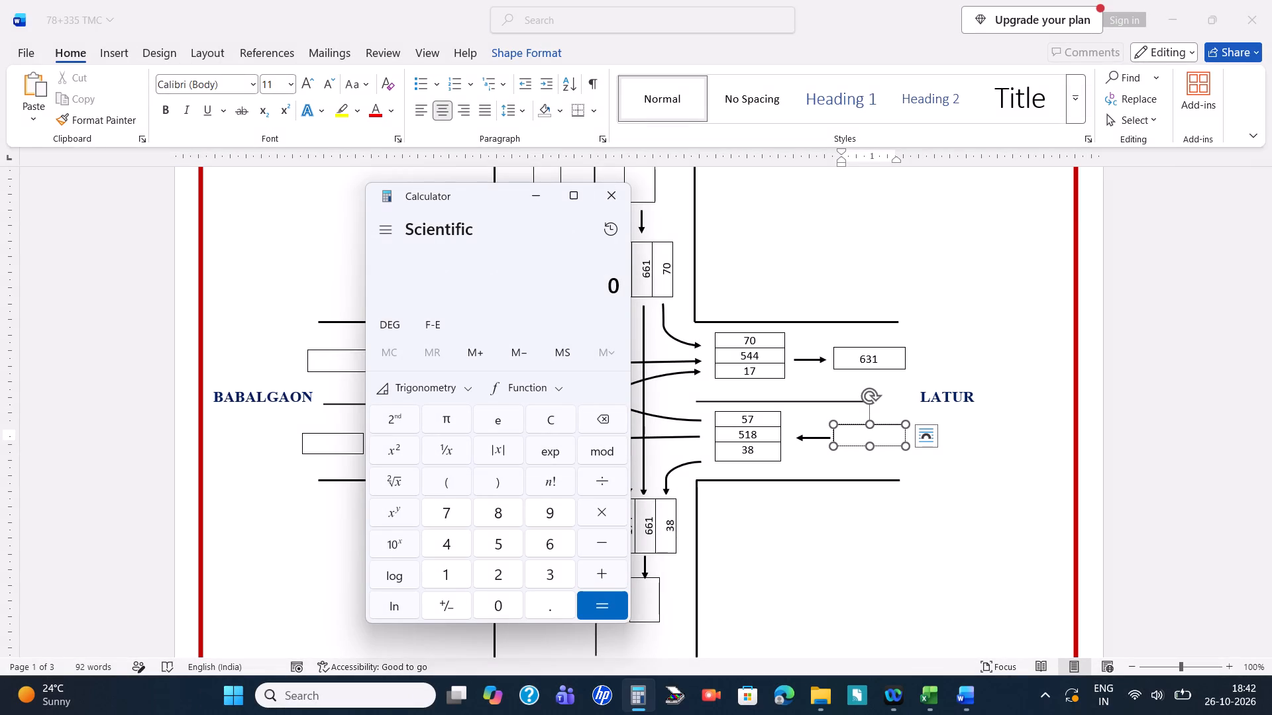
text(57)
key(plus)
text(518+)
text(38)
key(Return)
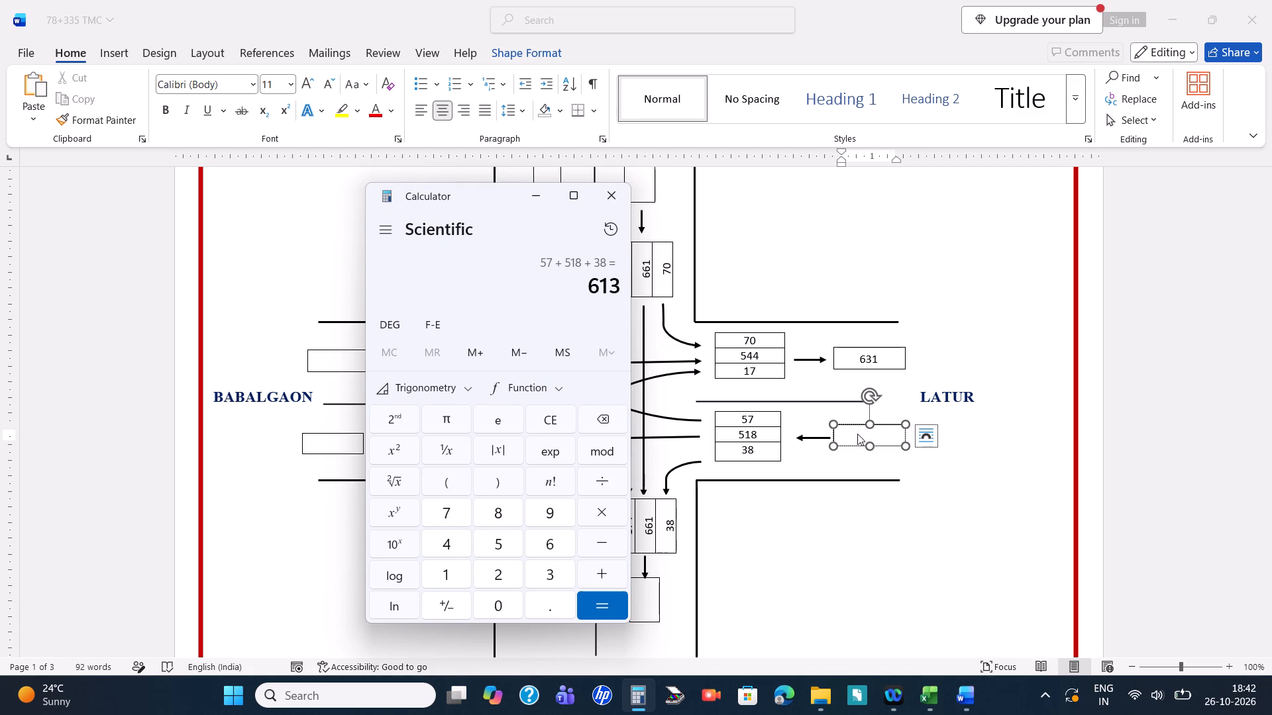
click(859, 432)
text(613)
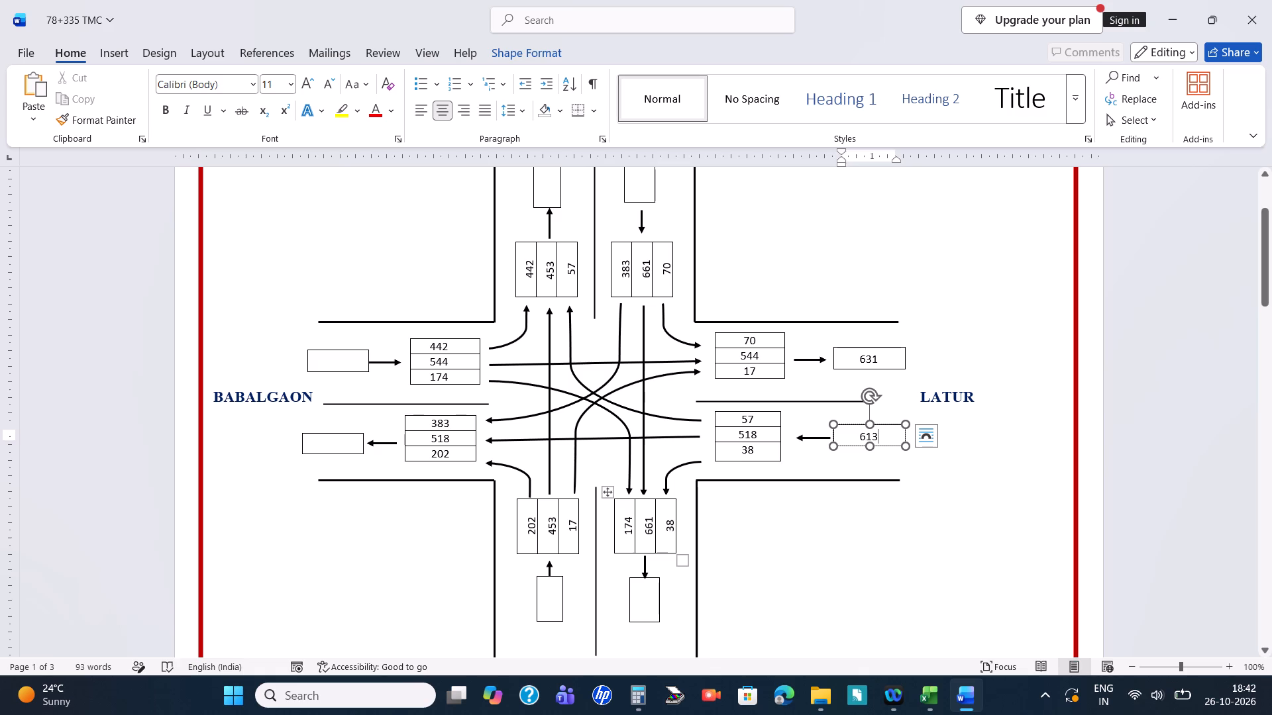
Add AUSA's leaving counts 174, 661 and 38 in Calculator and enter 873 in the AUSA leaving total box, centred with leading spaces.
click(652, 599)
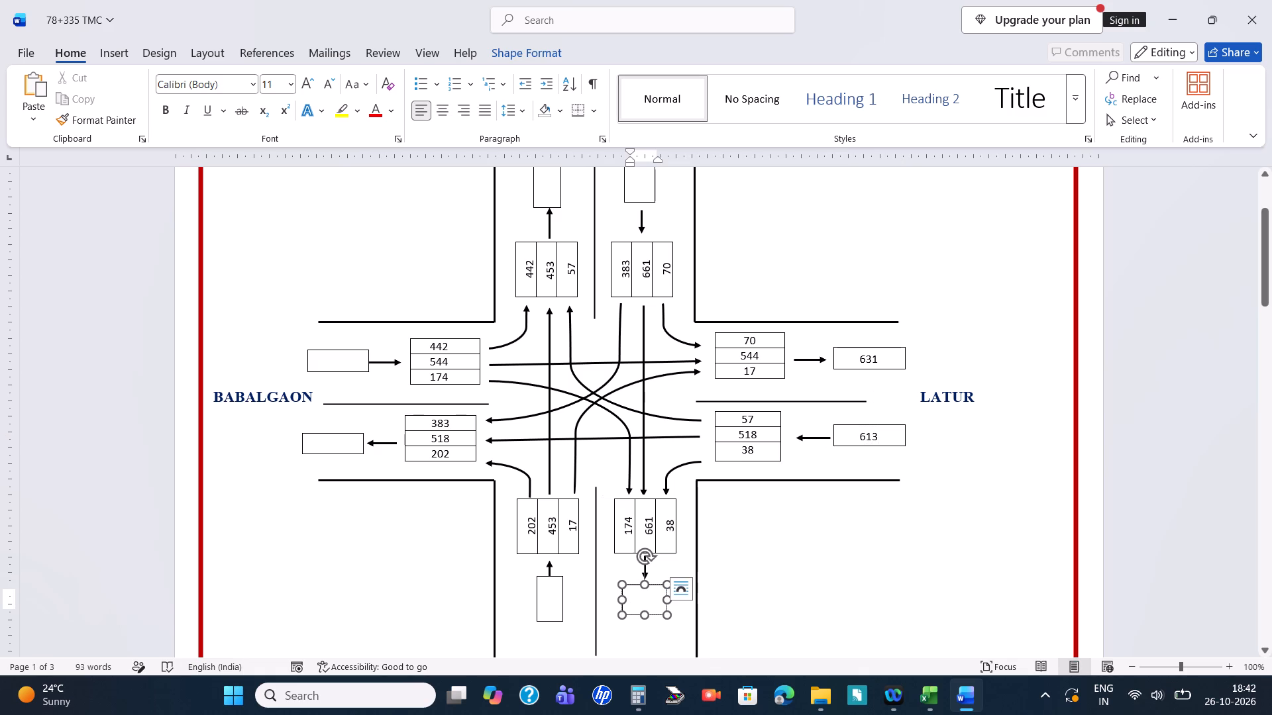
key(alt+Tab)
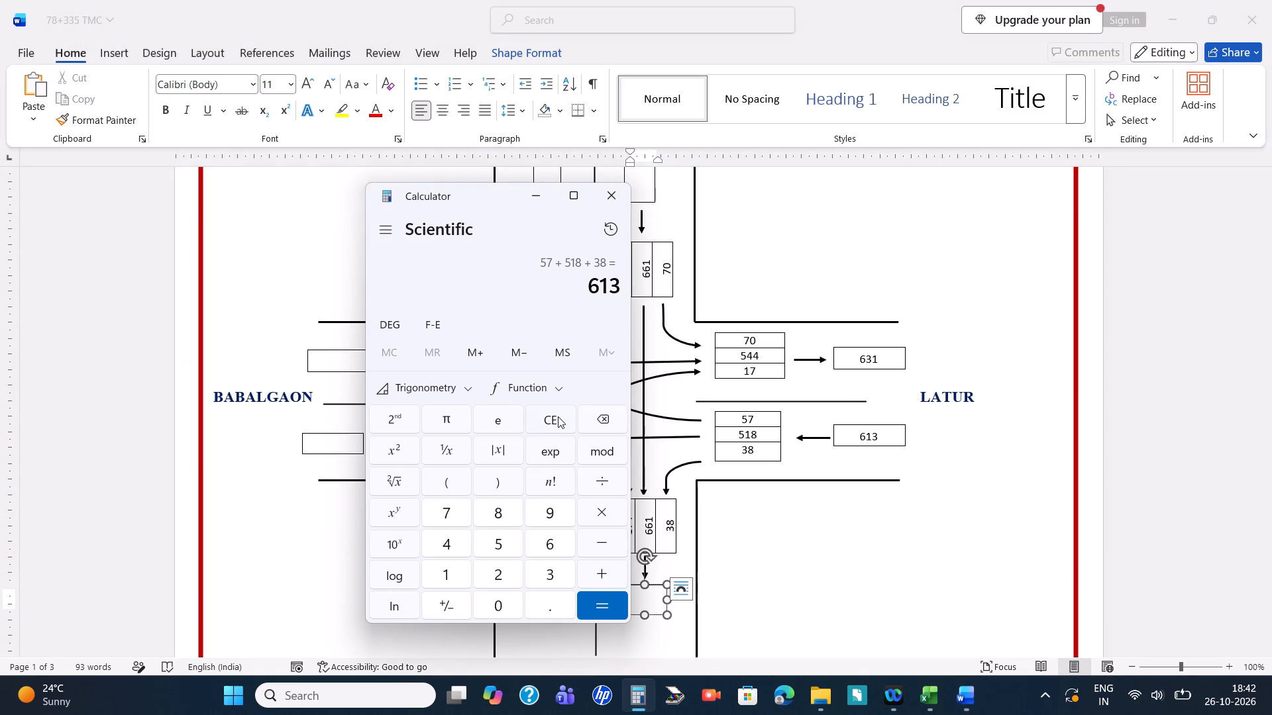
key(Delete)
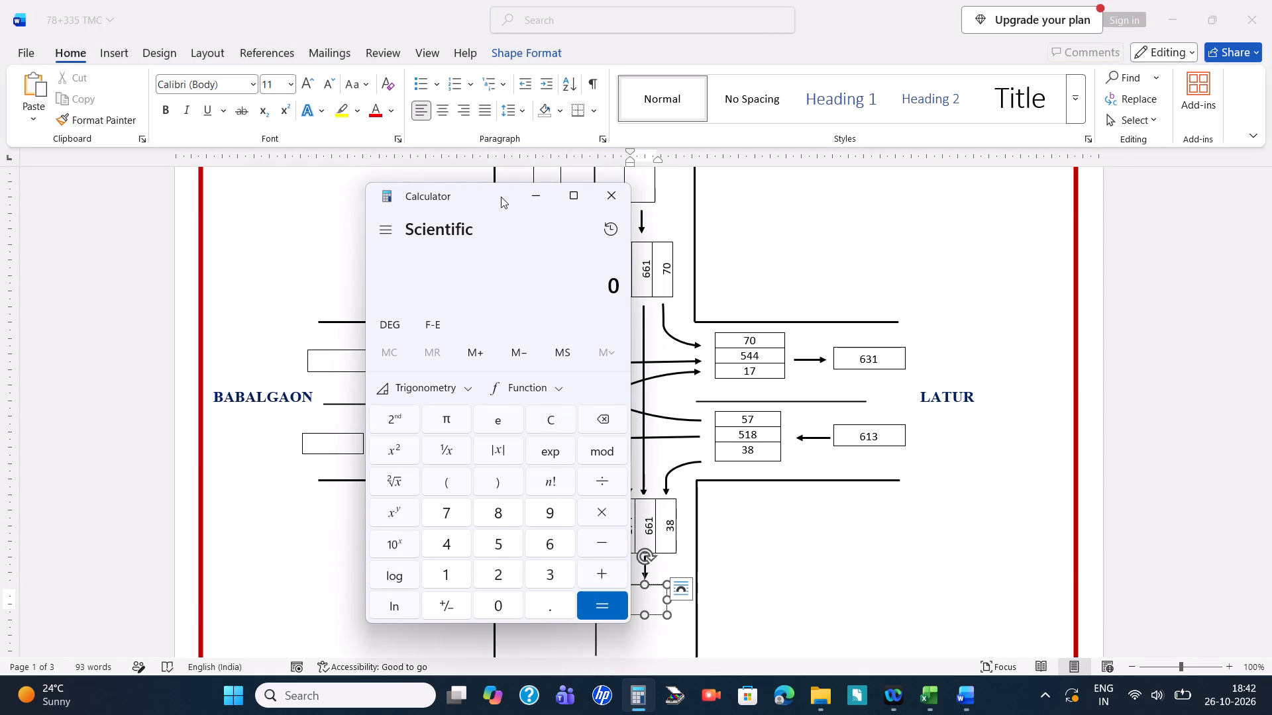
drag(496, 195, 973, 134)
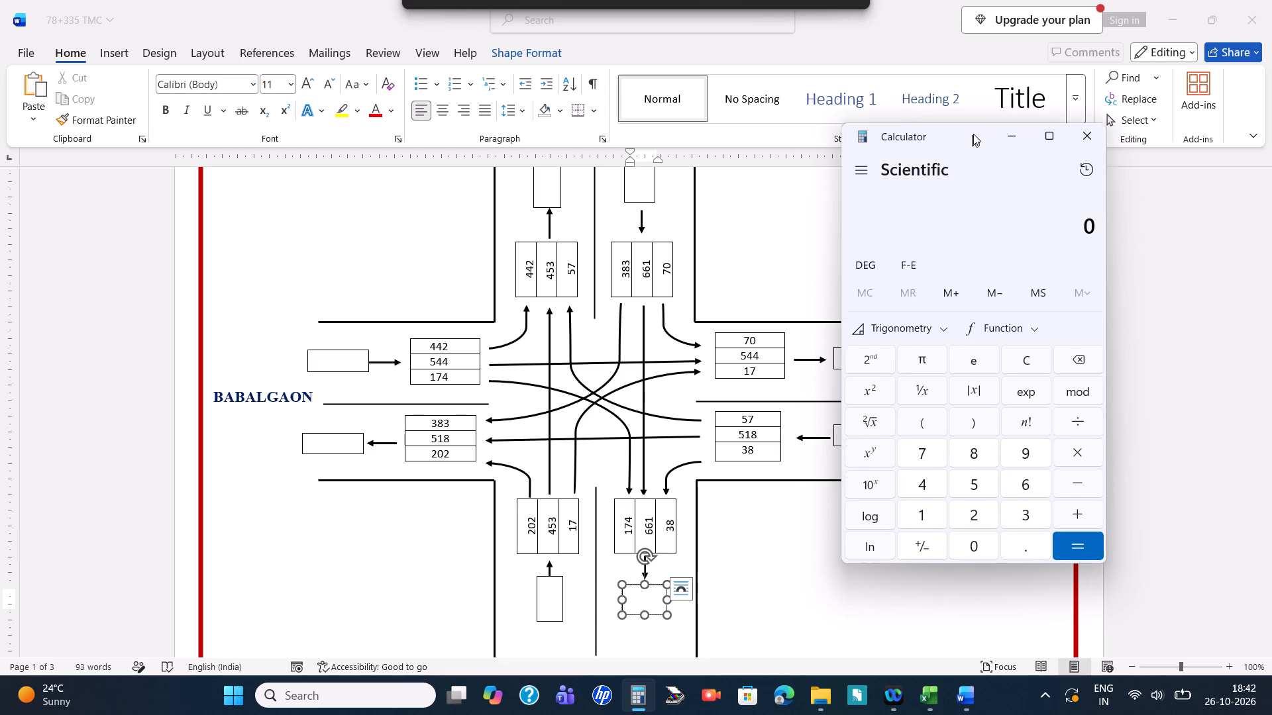
drag(973, 134, 949, 125)
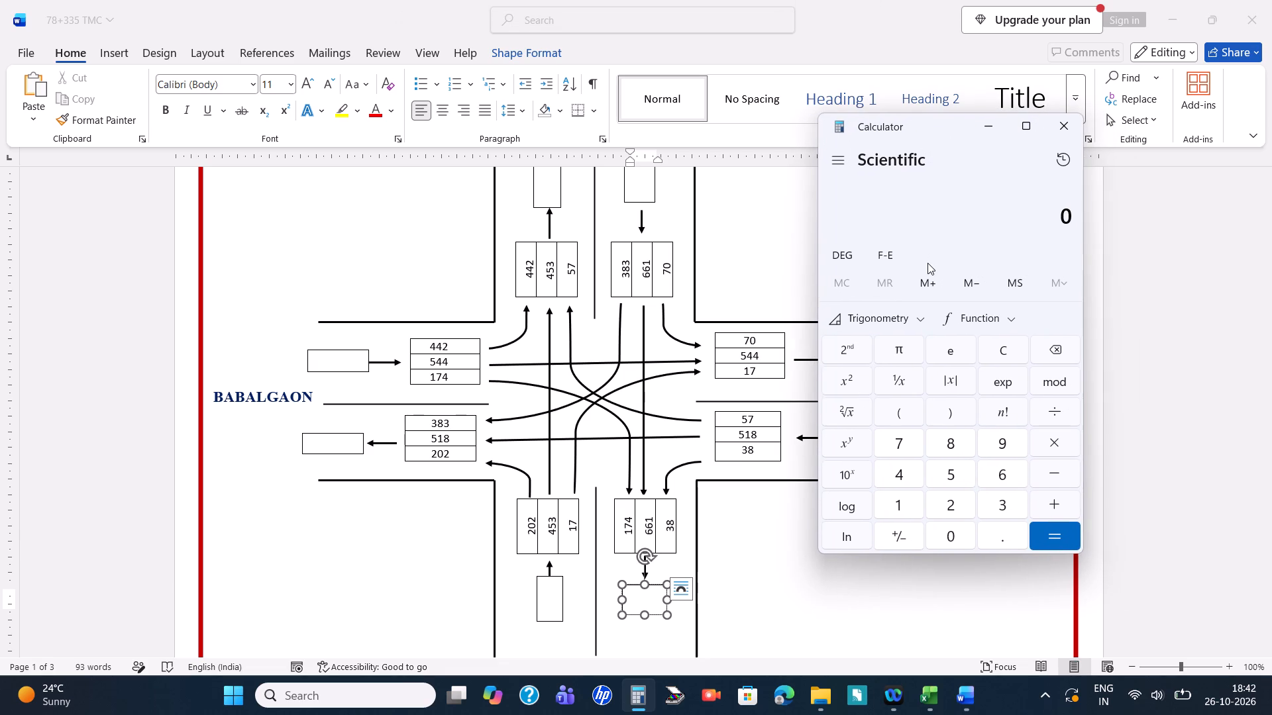
key(1)
text(74+)
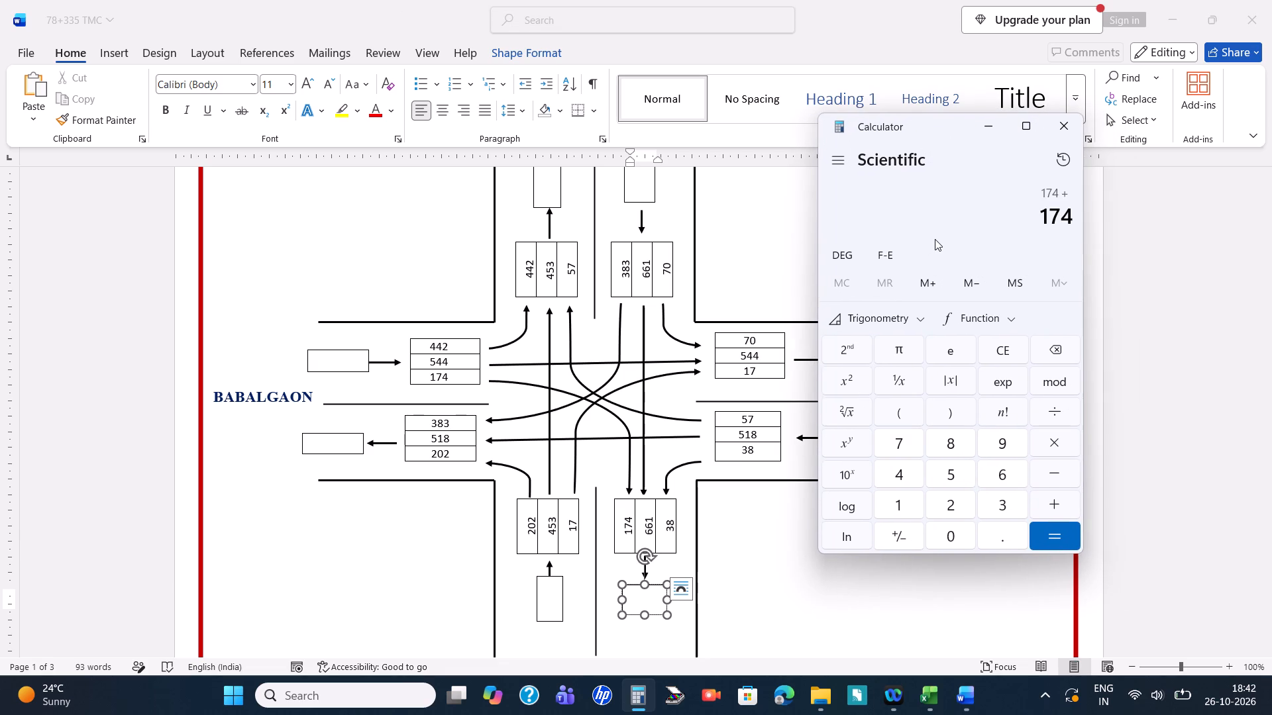
text(661+)
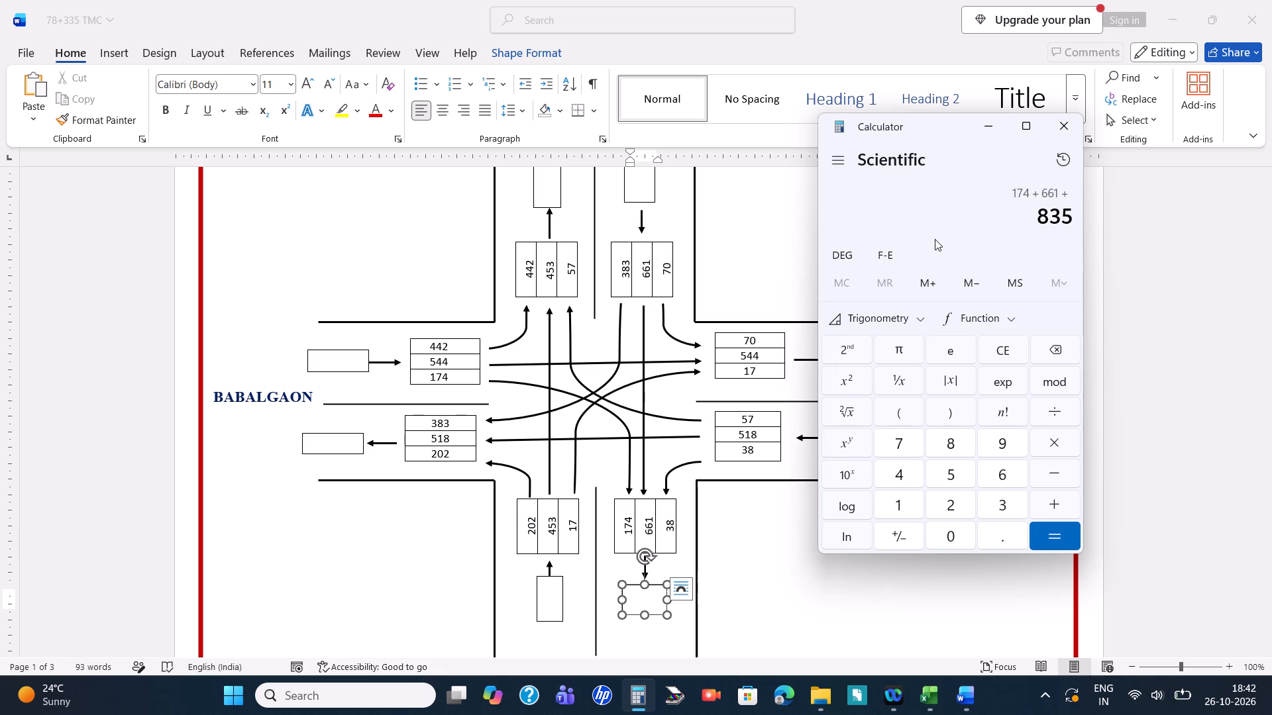
text(38)
key(Return)
click(643, 600)
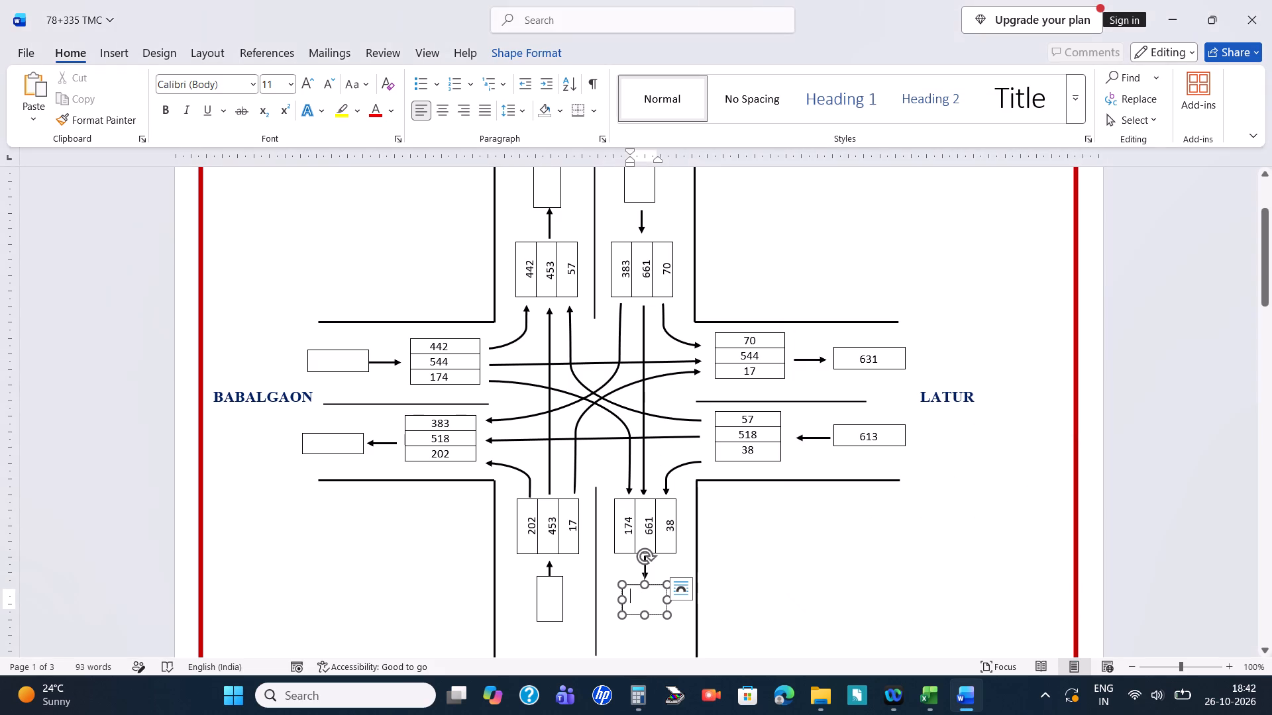
text(873)
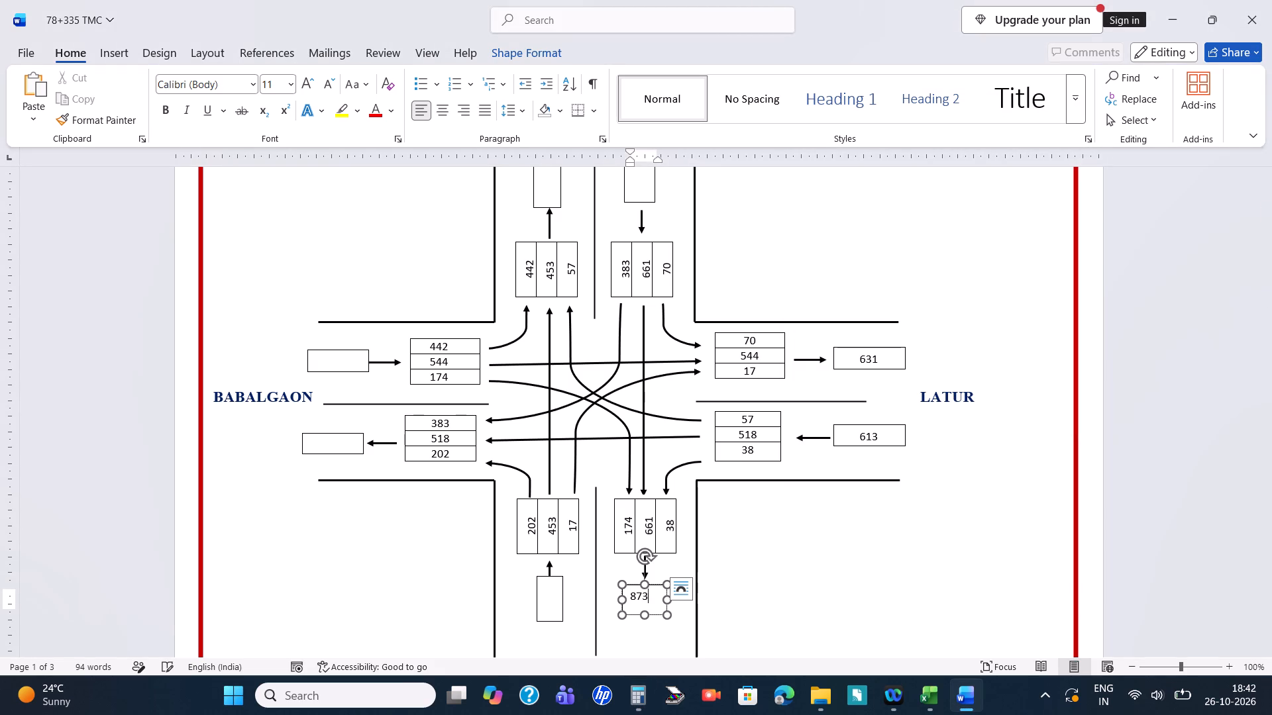
key(Left)
key(Left)
key(Left)
key(space)
key(space)
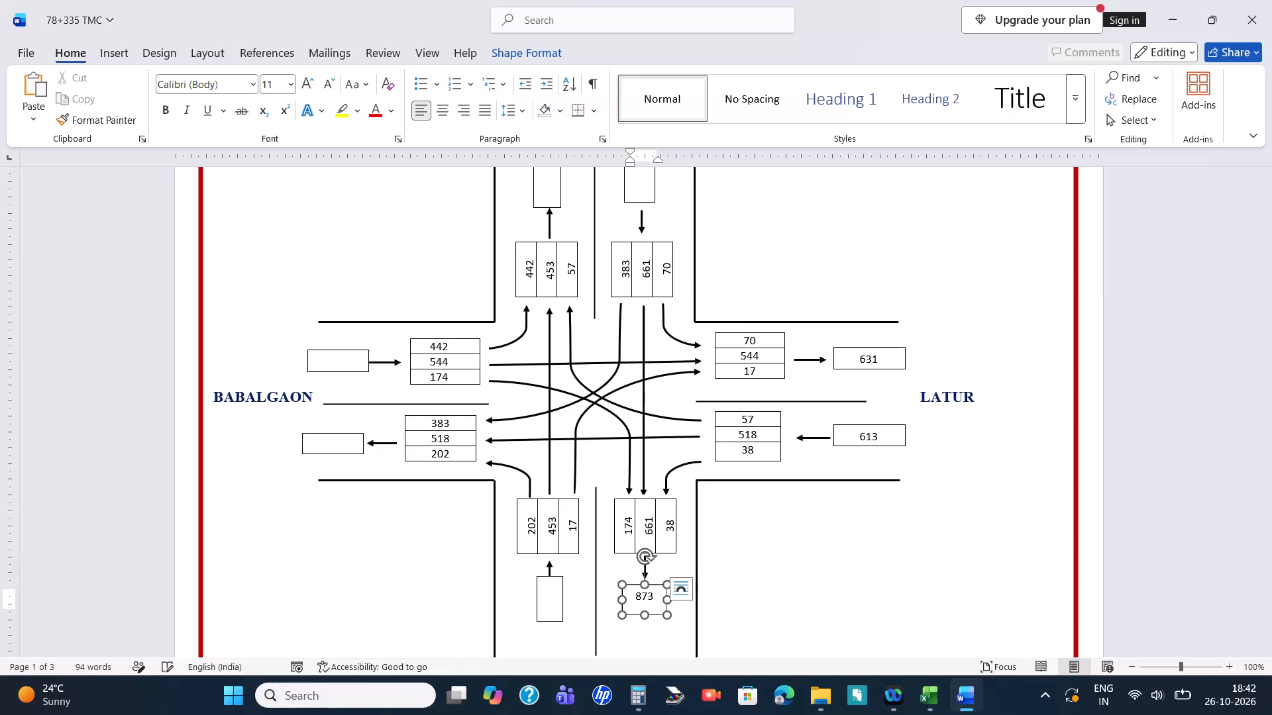
Add AUSA's entering counts 202, 453 and 17 in Calculator and enter 672 in the AUSA entering total box, centred with leading spaces.
click(553, 593)
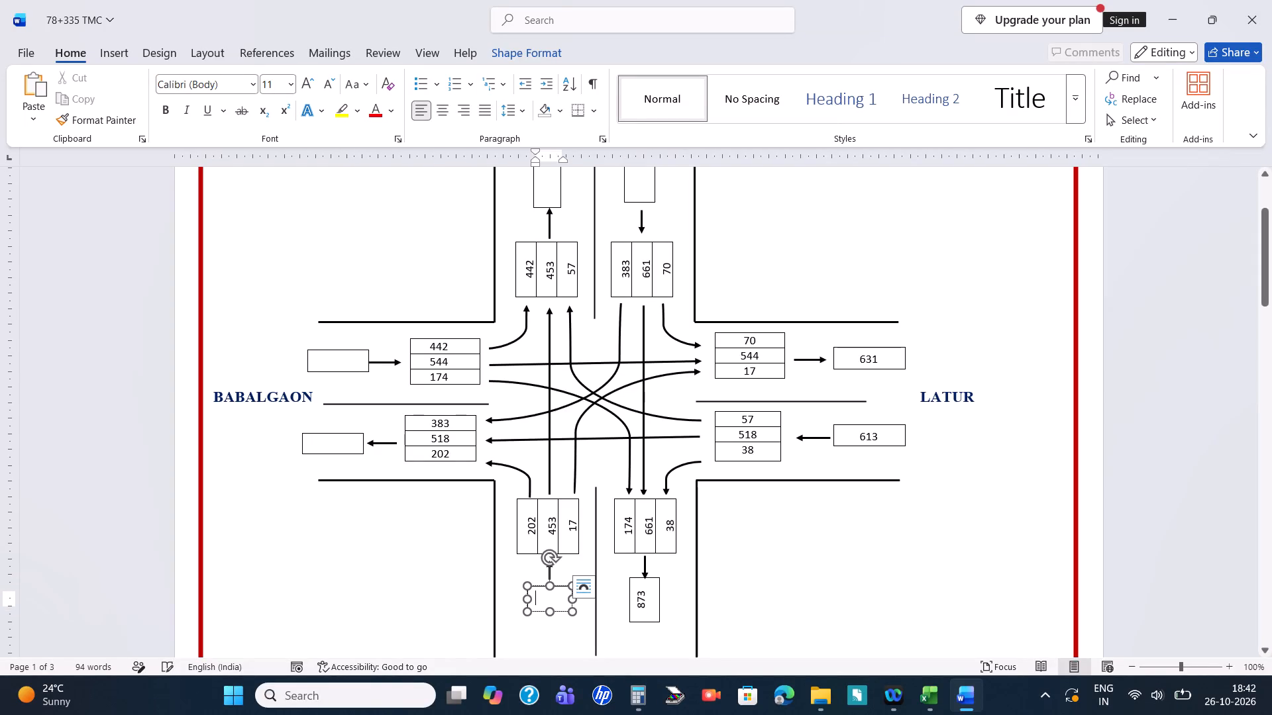
key(alt+Tab)
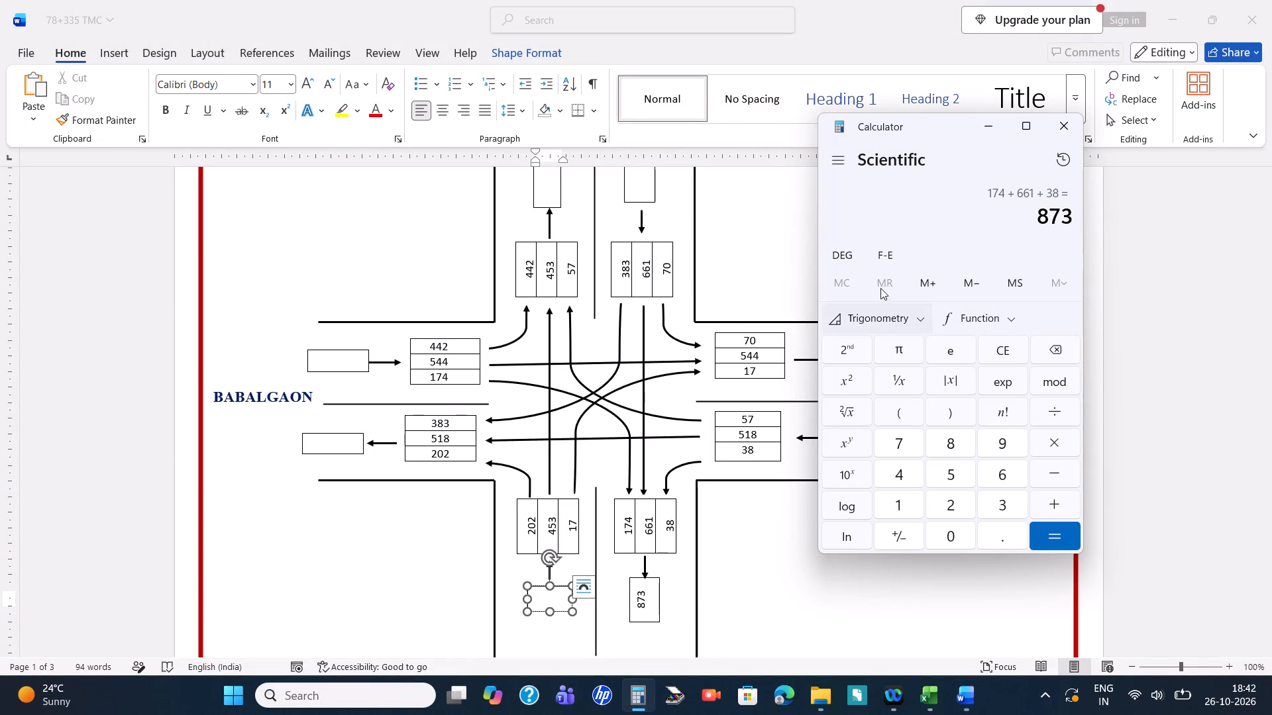
key(Delete)
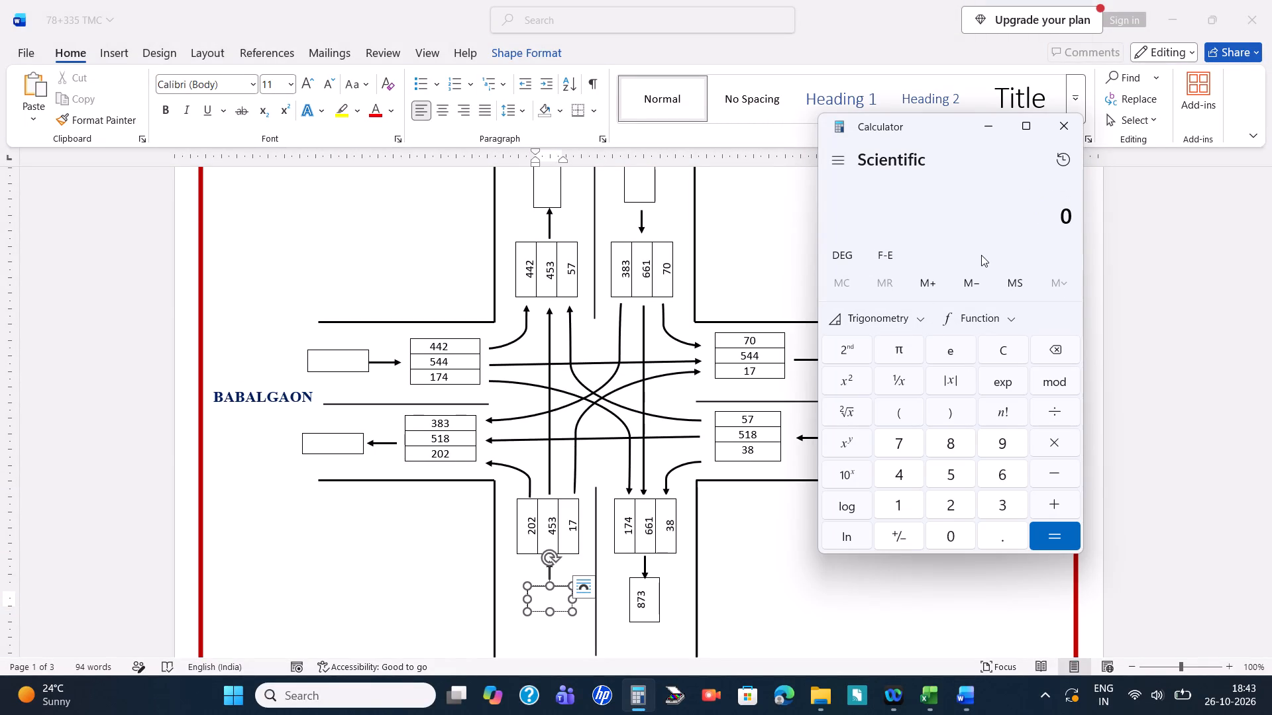
text(202)
key(plus)
text(453+17)
key(Return)
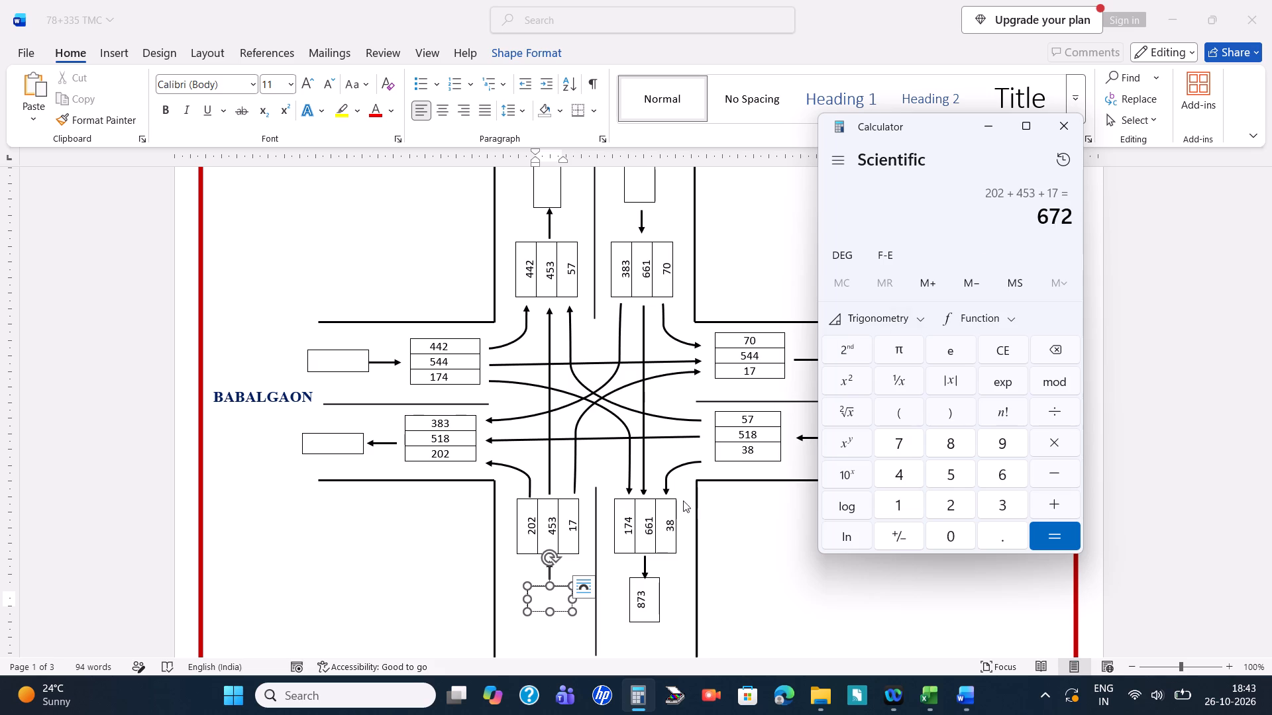
click(553, 600)
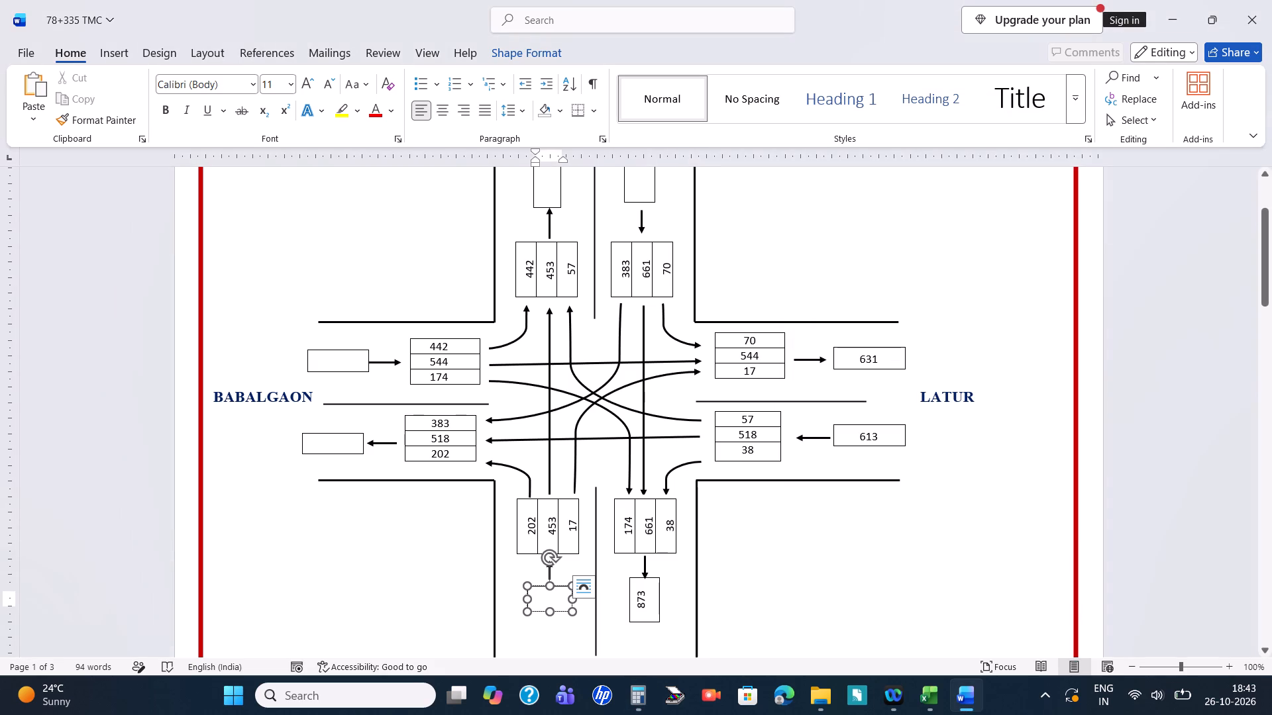
text(672)
key(Left)
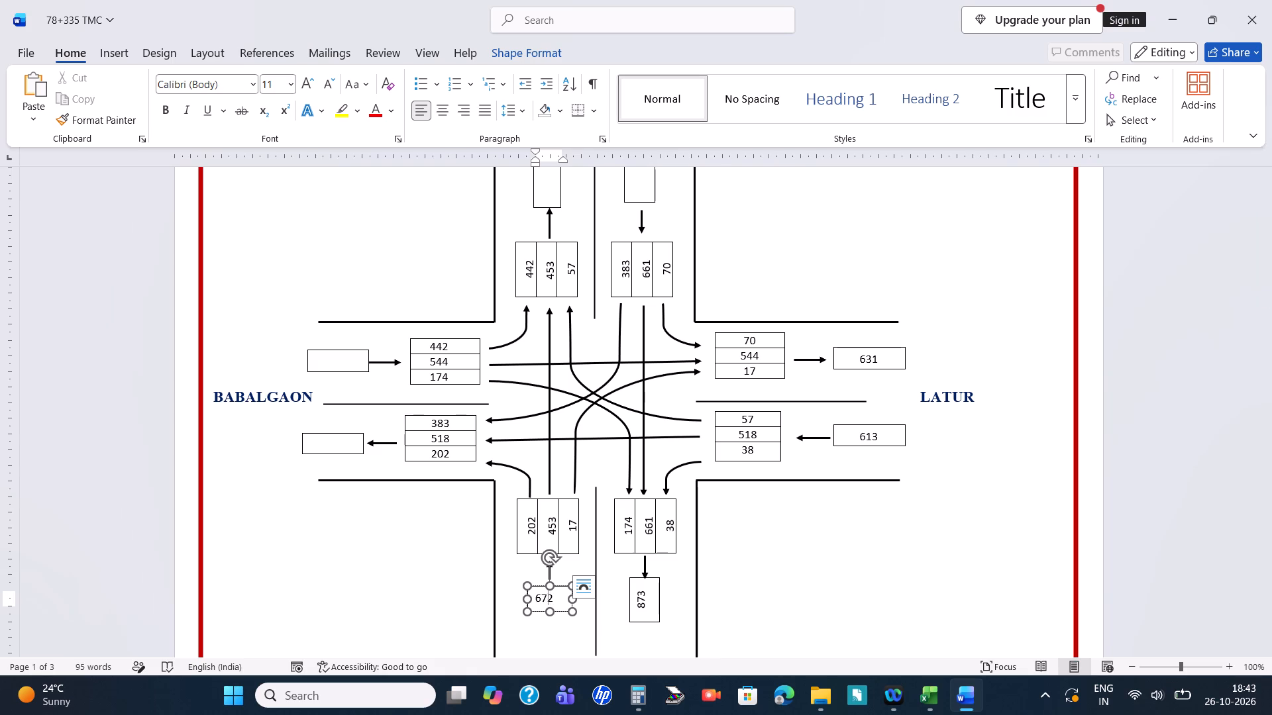
key(Left)
key(Left)
key(space)
key(space)
key(space)
key(BackSpace)
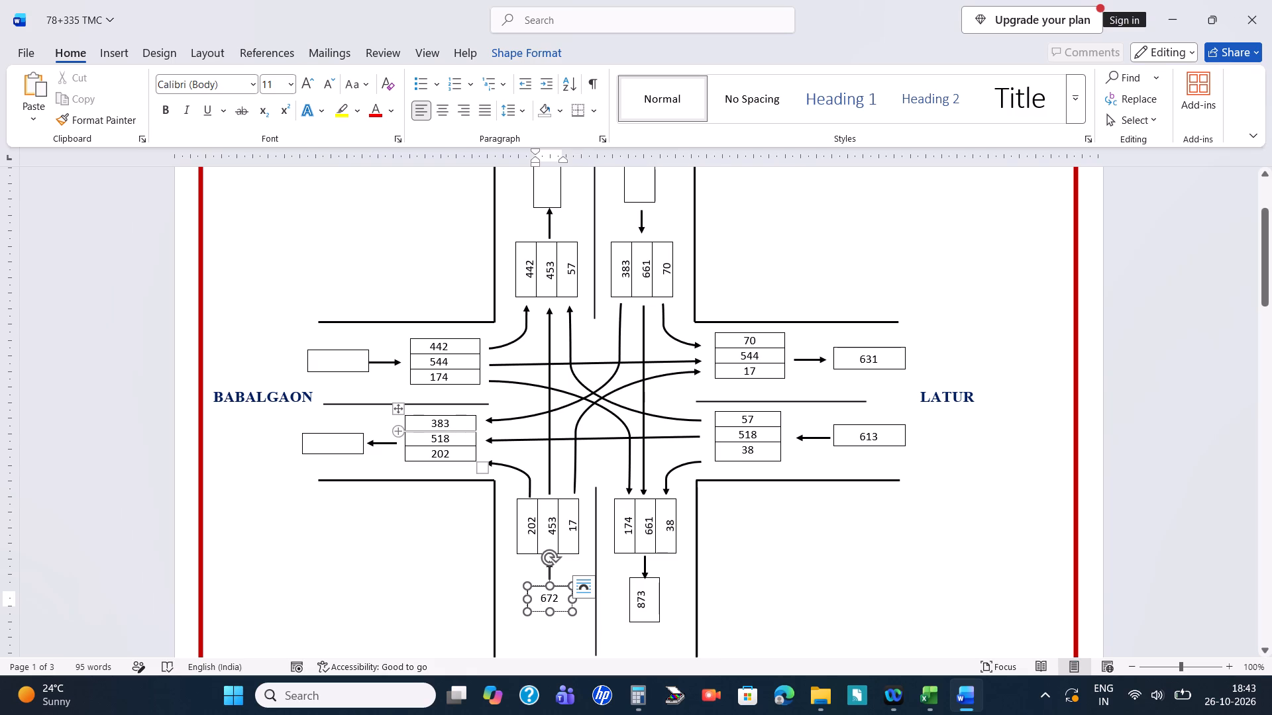
Add BABALGAON's leaving counts 383, 518 and 202 in Calculator and enter the total 1103 in the BABALGAON leaving box.
click(350, 441)
key(alt+Tab)
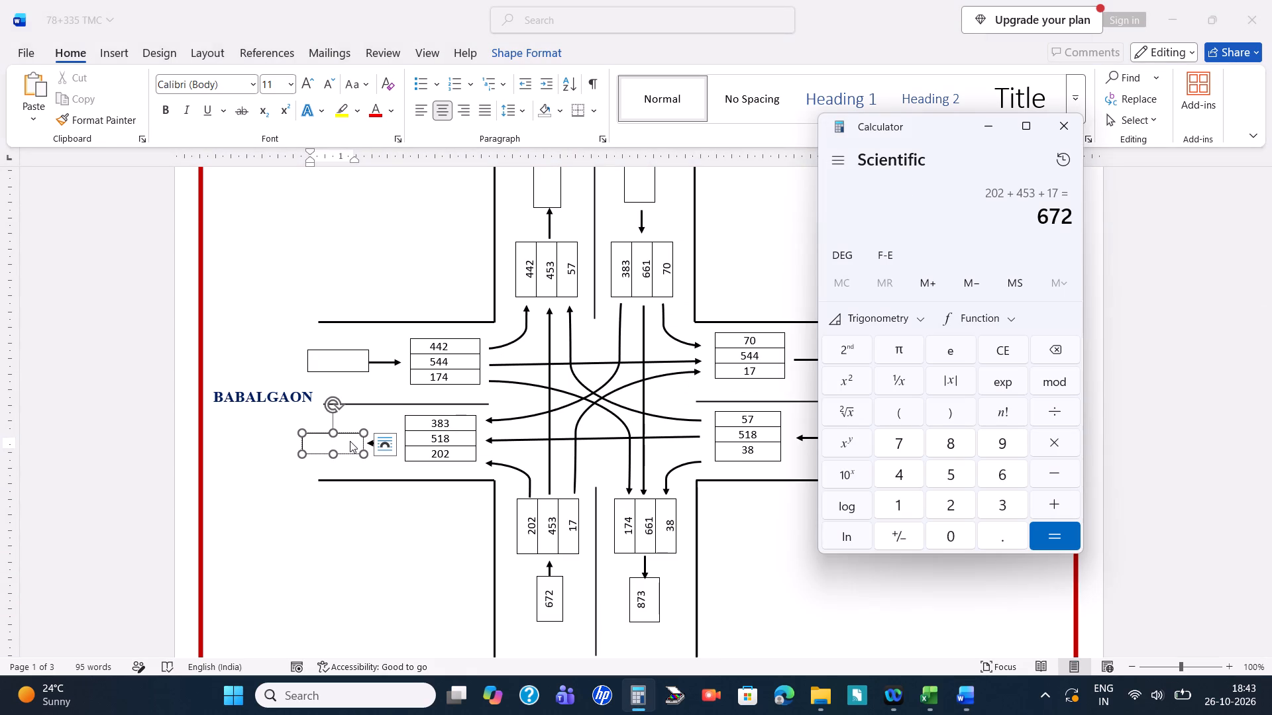
key(Delete)
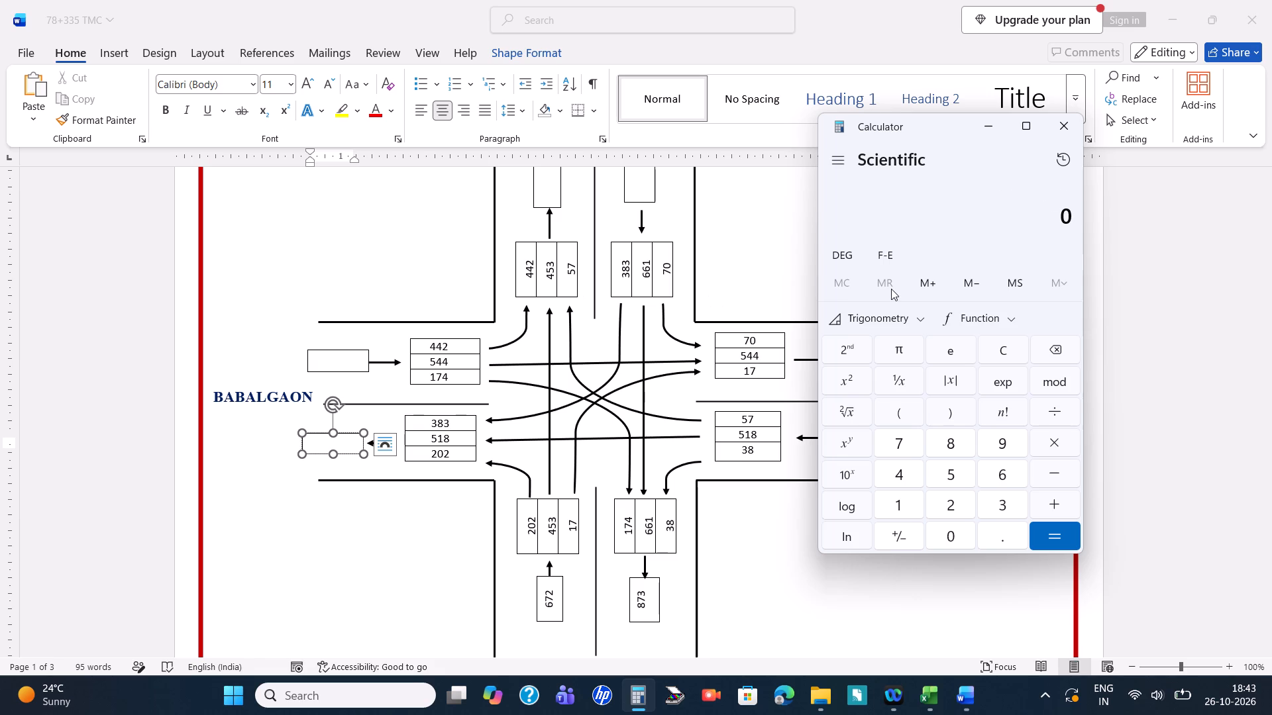
text(383)
key(plus)
text(518+)
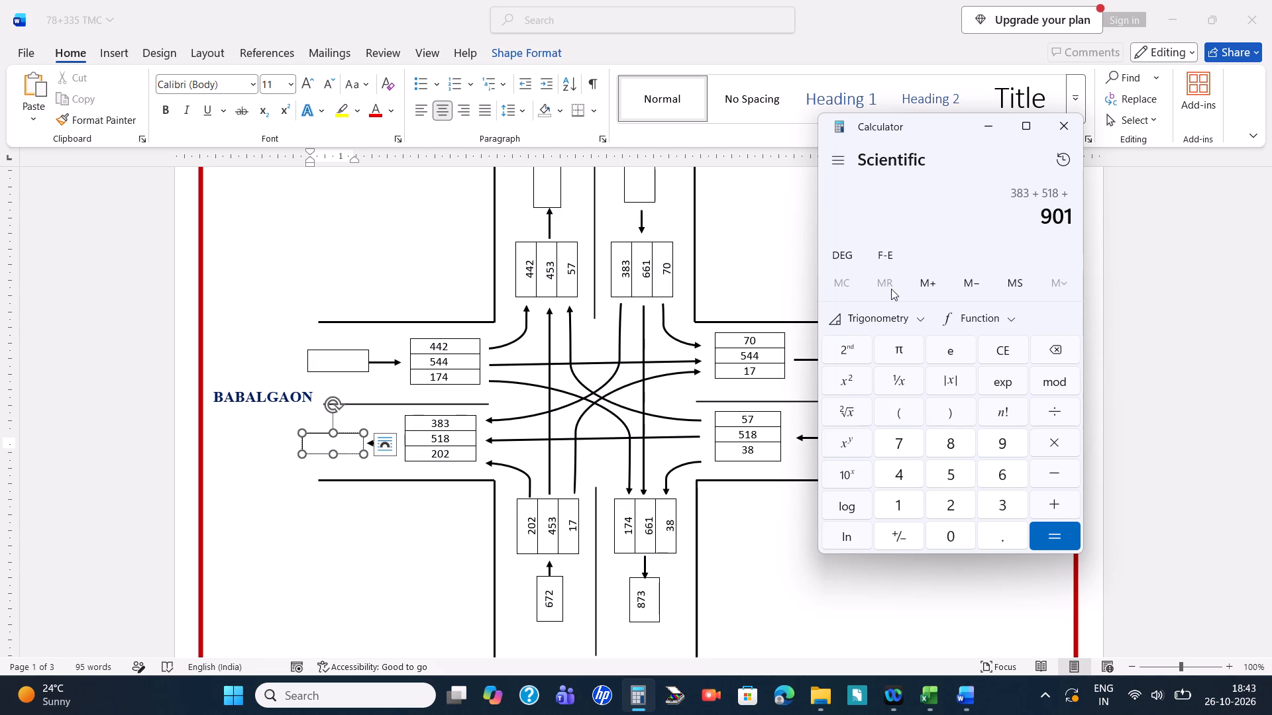
text(202)
key(Return)
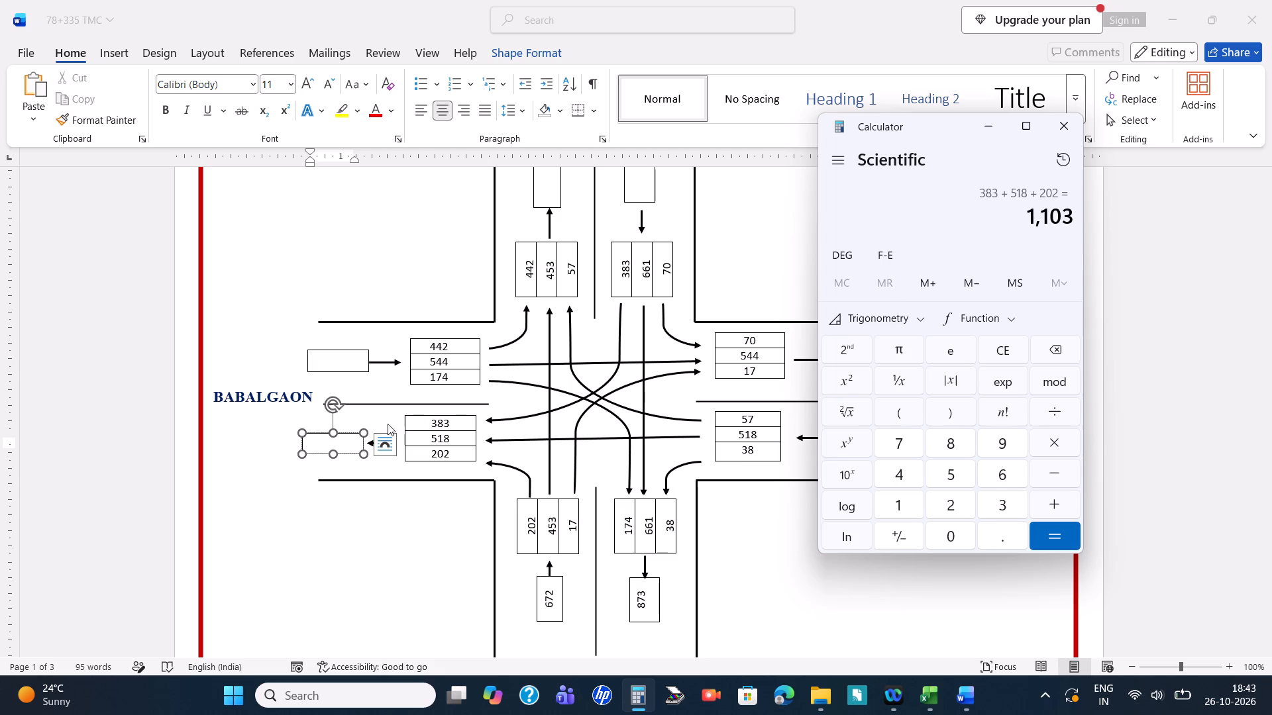
click(351, 438)
click(351, 438)
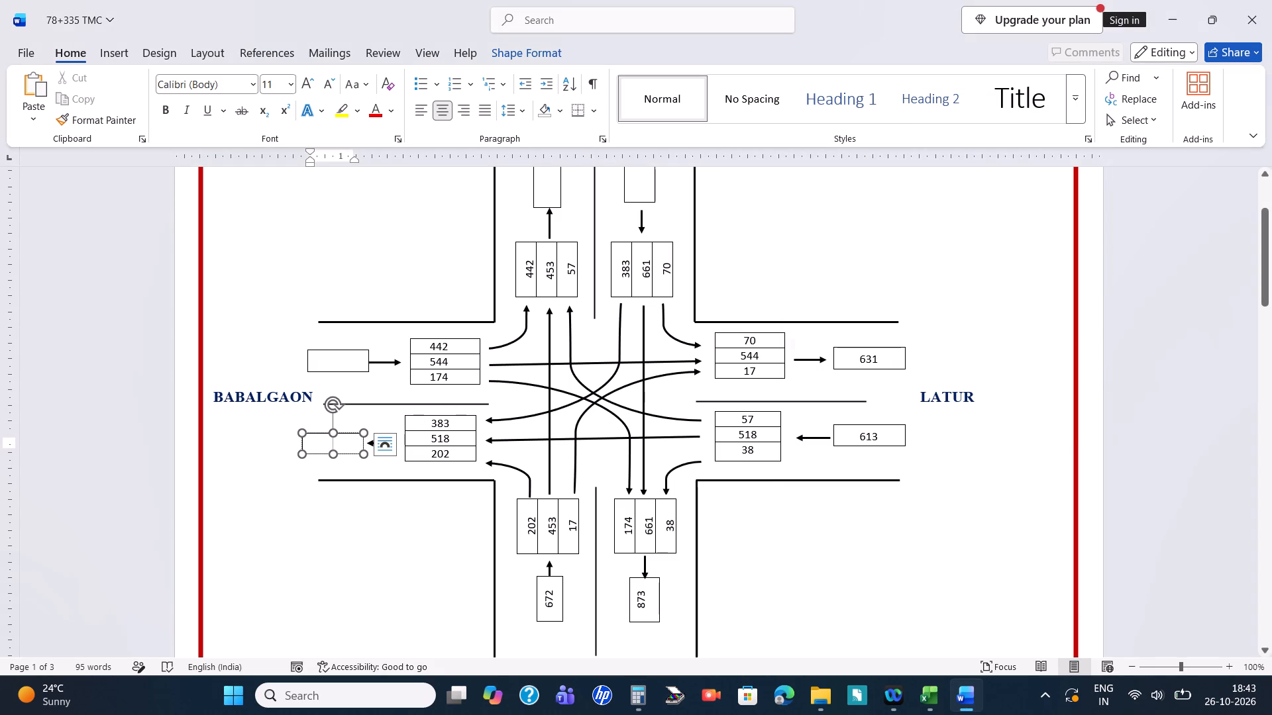
text(1103)
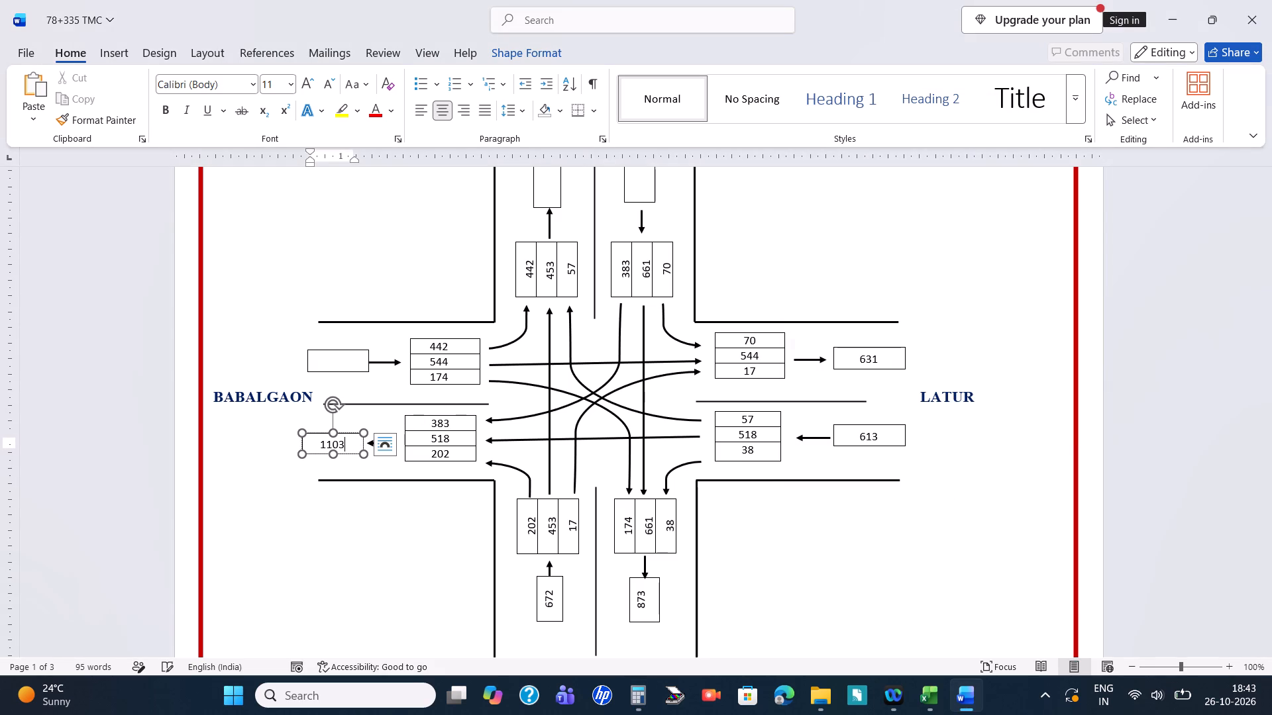
Add BABALGAON's entering counts 442, 544 and 174 in Calculator and enter the total 1160 in the BABALGAON entering box.
click(342, 356)
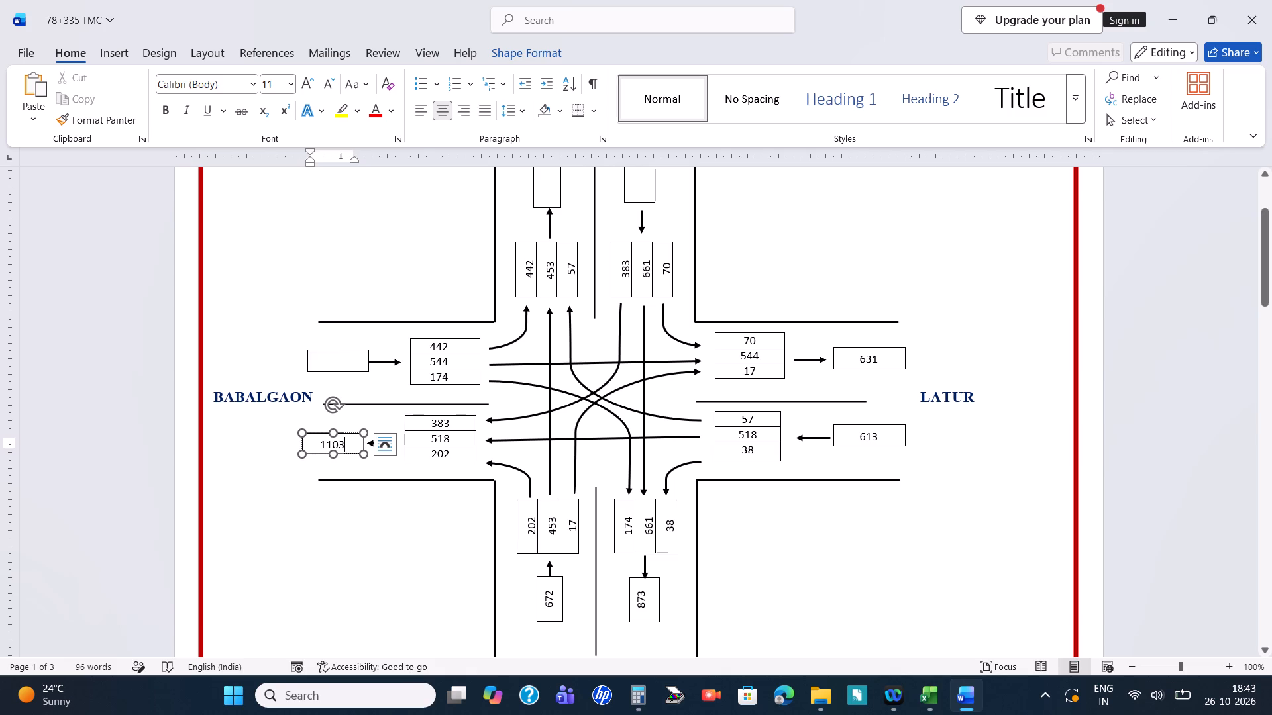
key(alt+Tab)
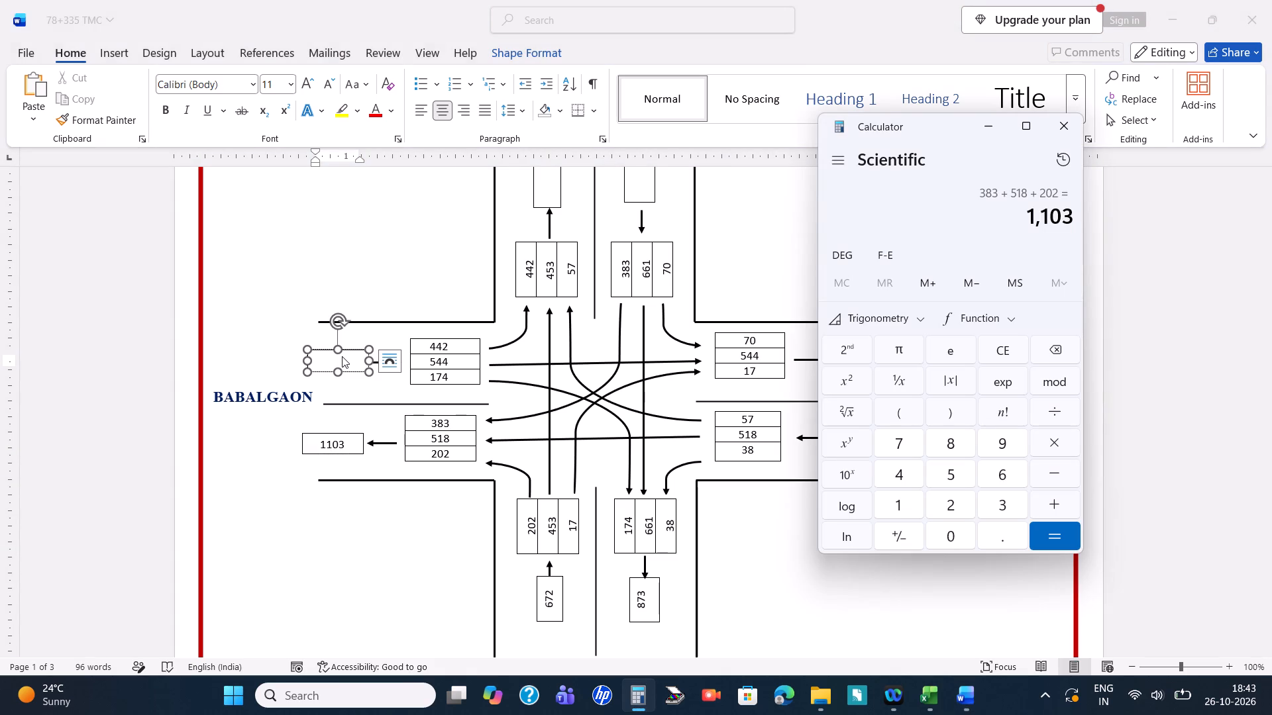
key(Delete)
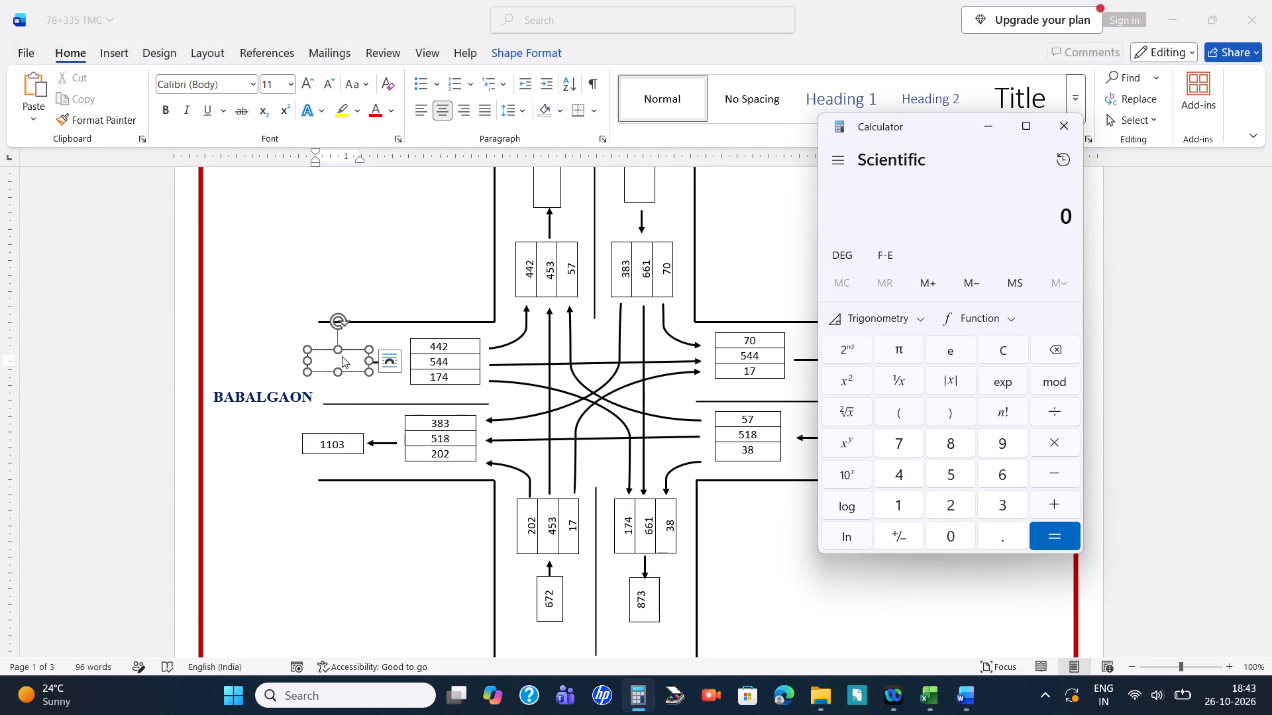
text(442+)
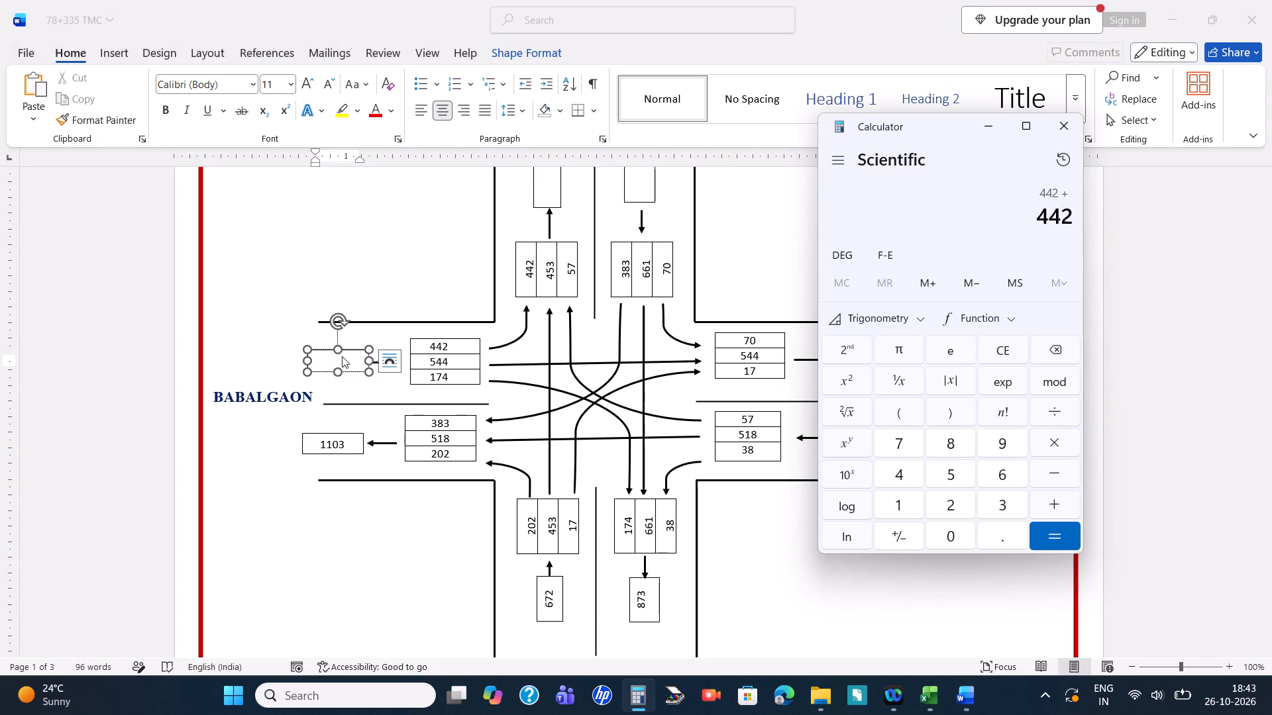
text(544+)
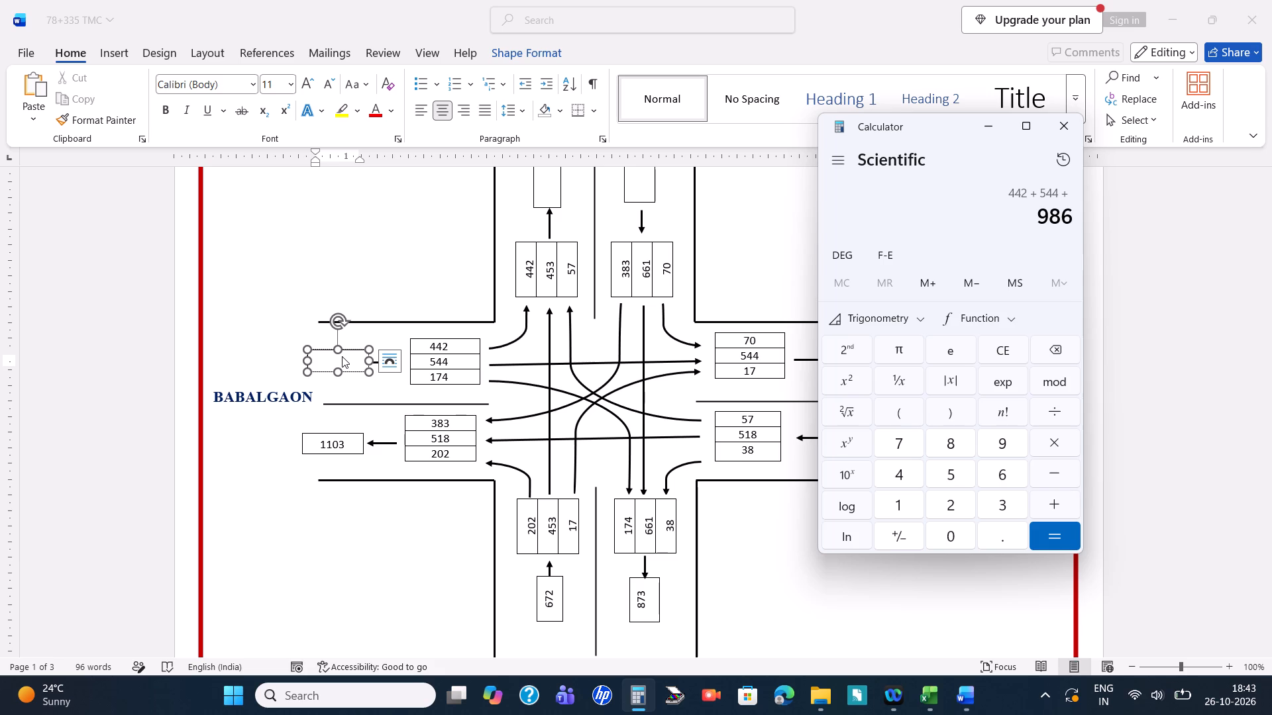
text(174)
key(Return)
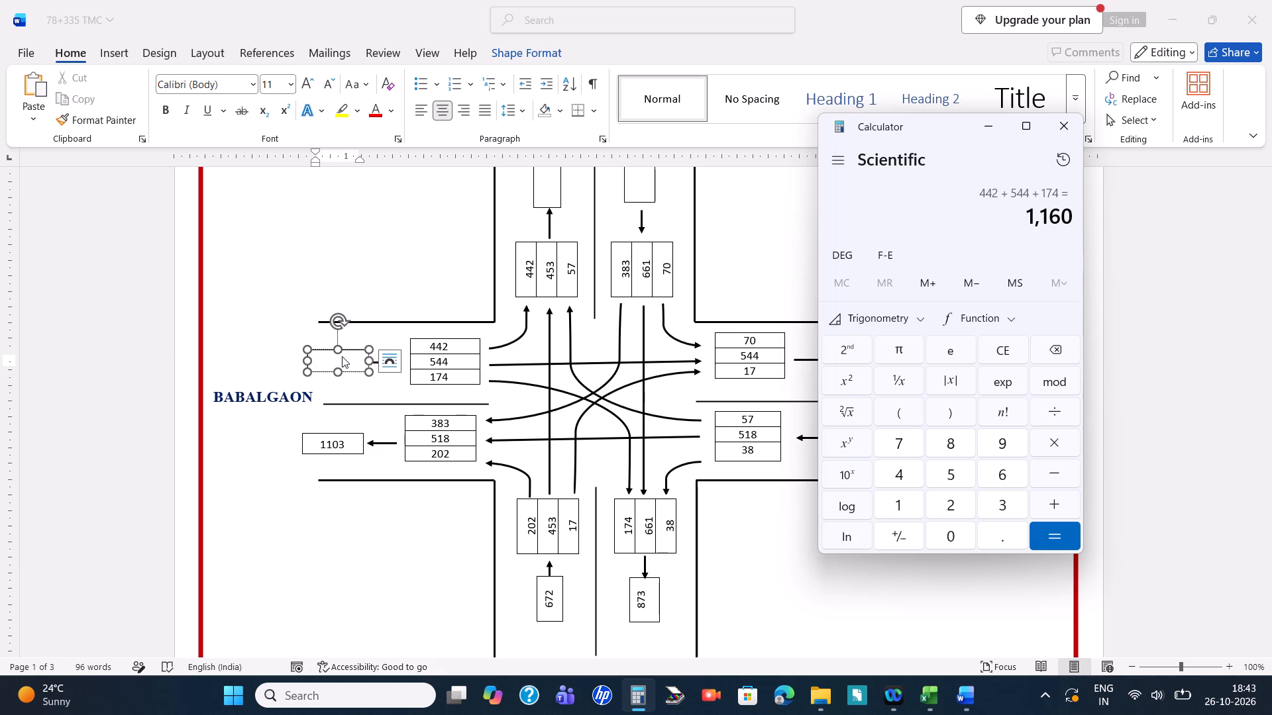
click(333, 362)
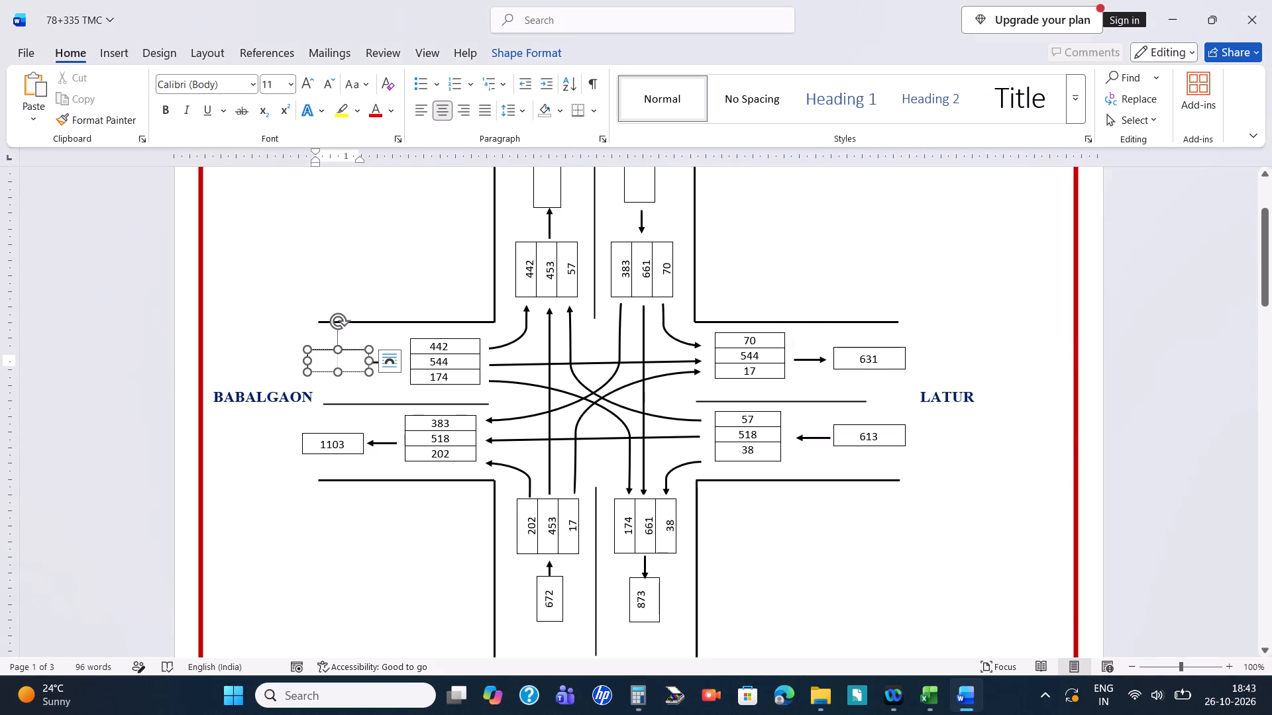
key(1)
text(160)
Add NANDED's leaving counts 442, 453 and 57 in Calculator and enter the total 952 in the NANDED leaving box.
scroll(602, 339, up, 1)
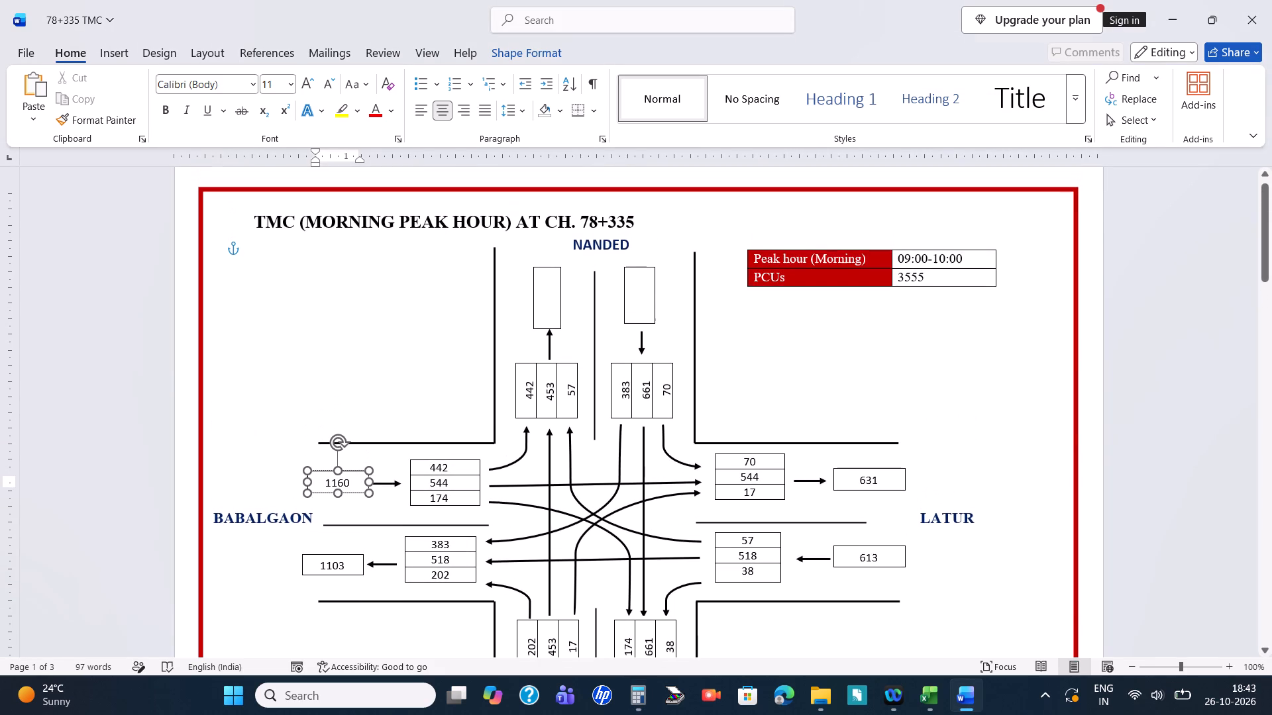
click(544, 311)
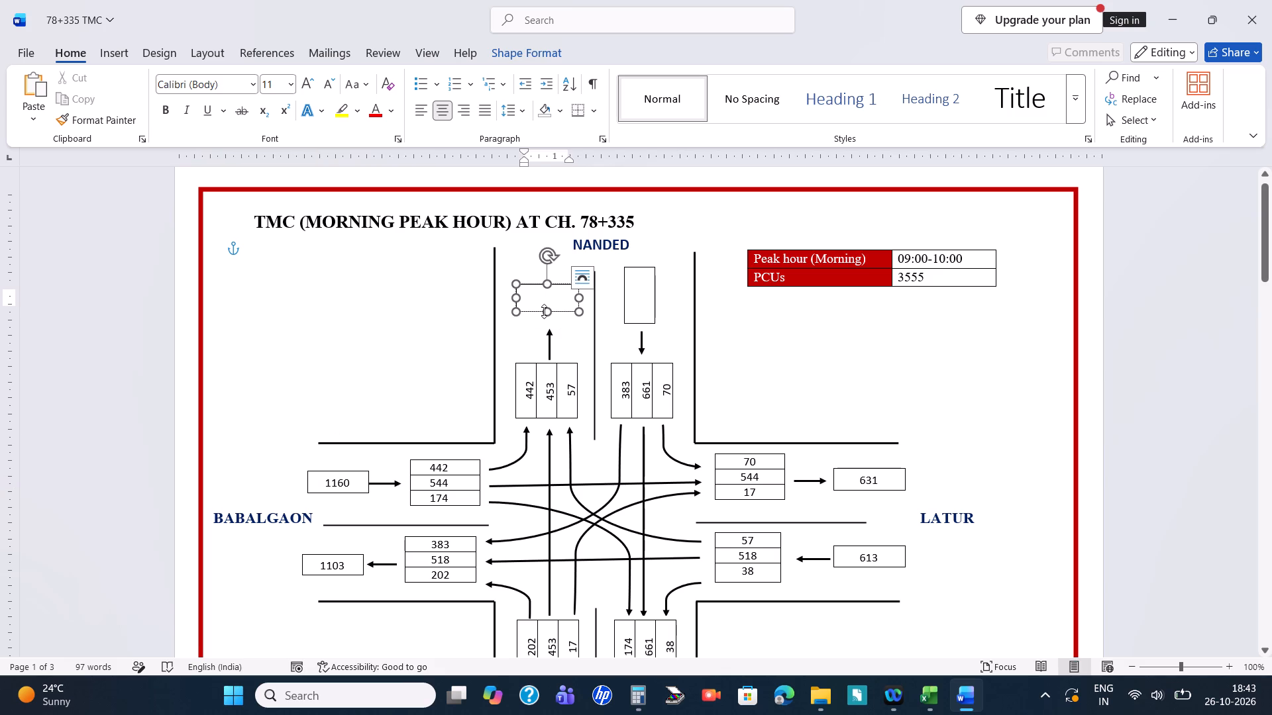
double_click(544, 311)
click(544, 311)
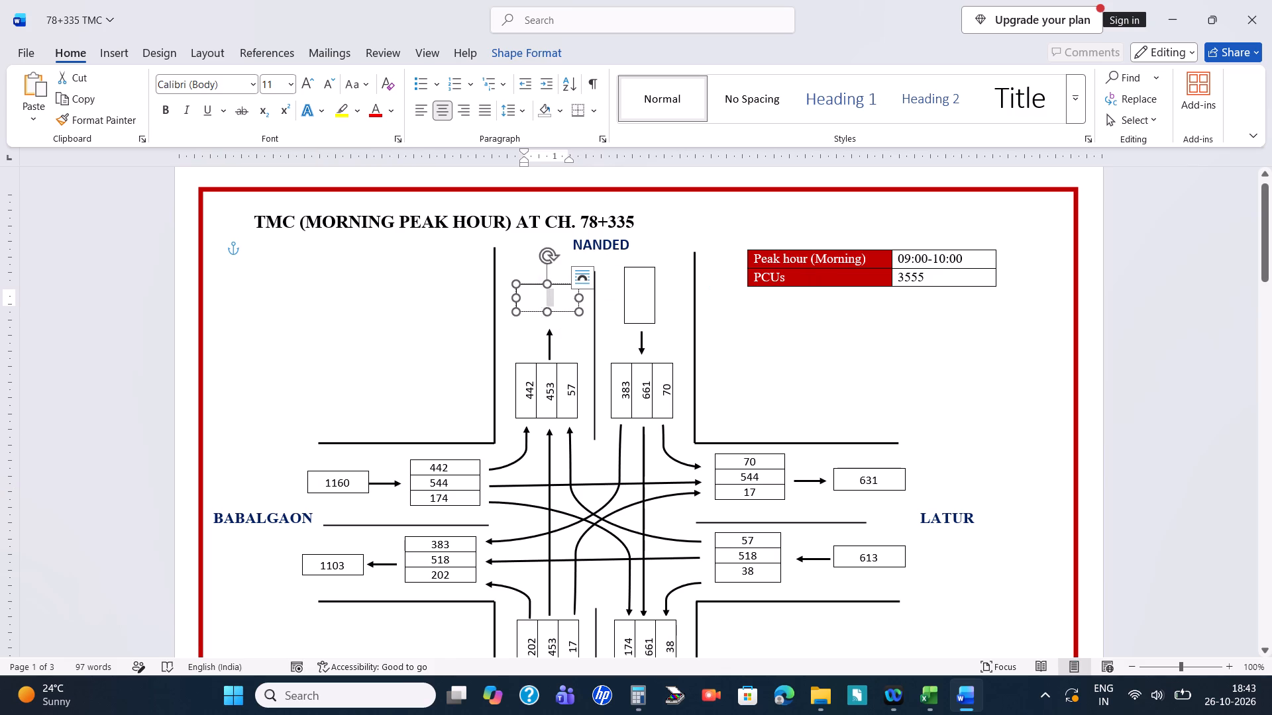
click(544, 311)
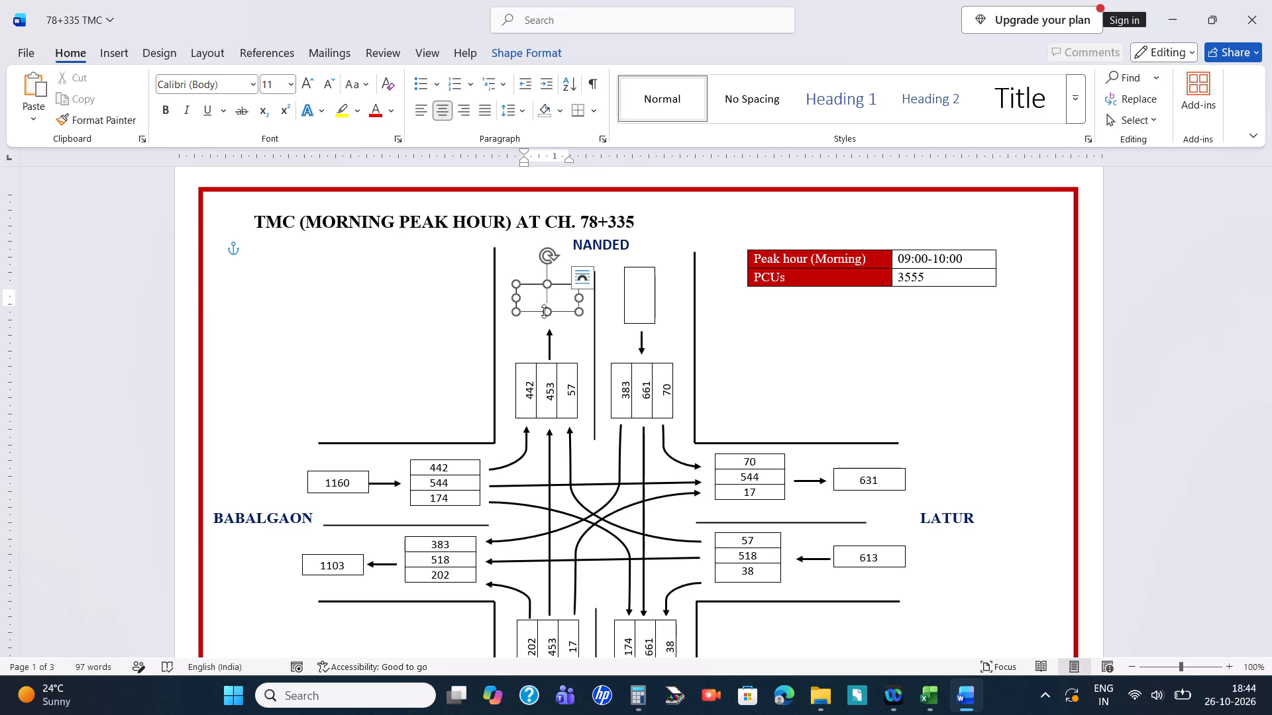
key(alt+Tab)
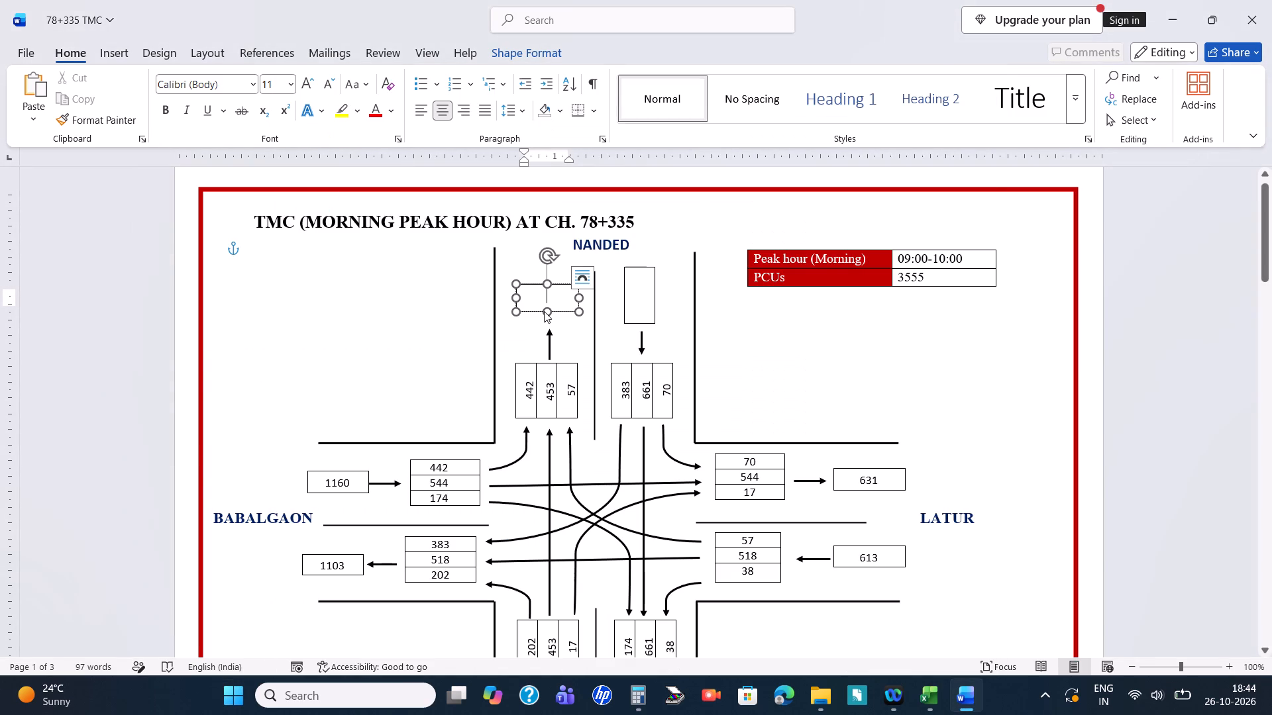
key(alt+Tab)
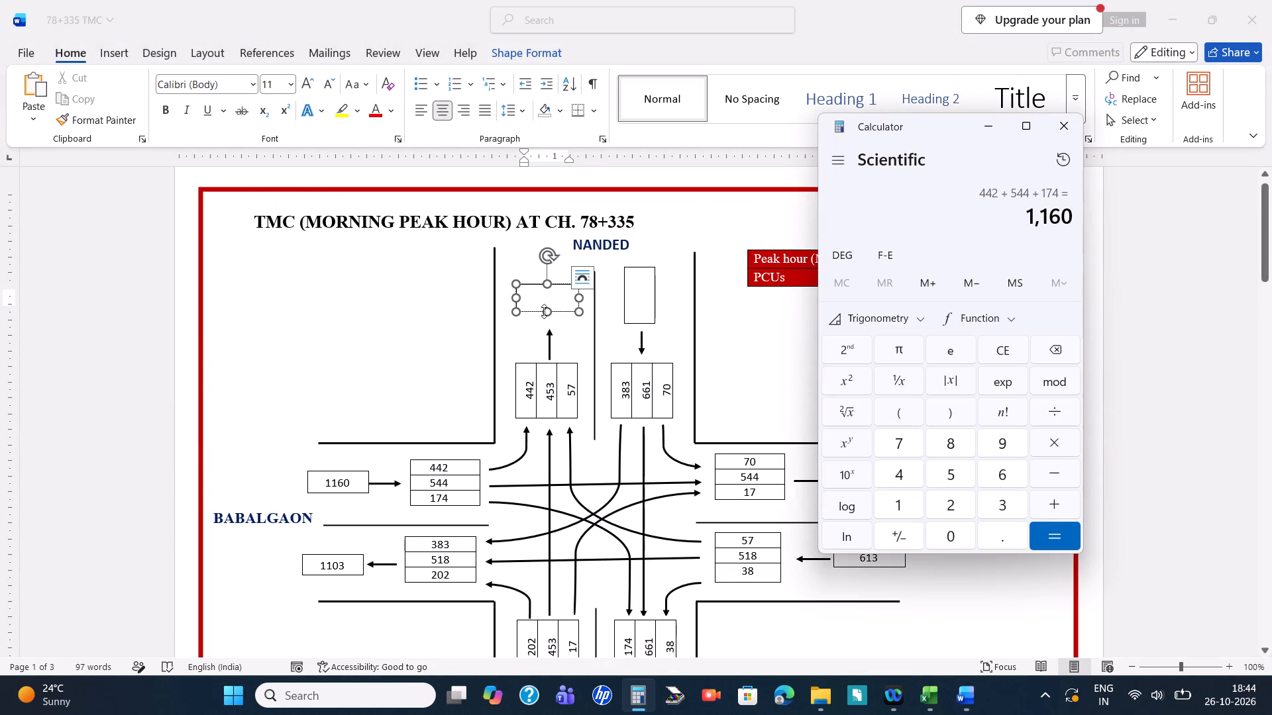
key(Delete)
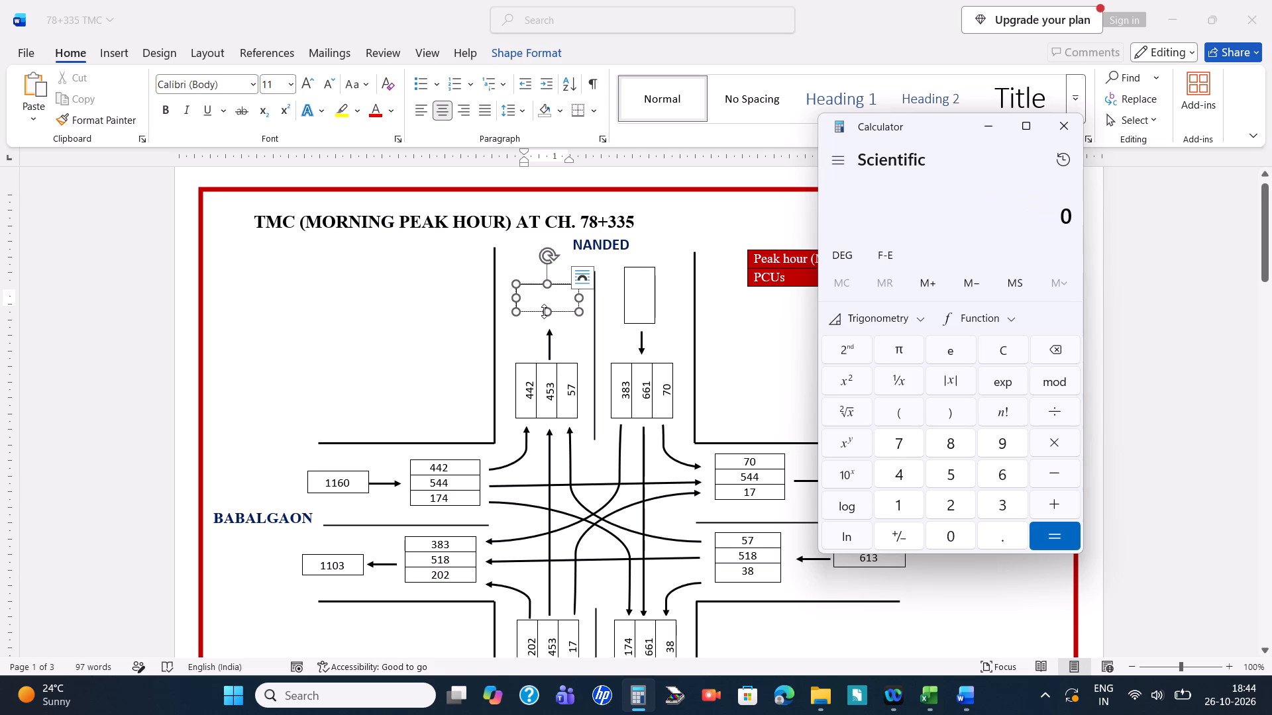
text(442)
key(plus)
text(45)
text(3+)
text(57)
key(Return)
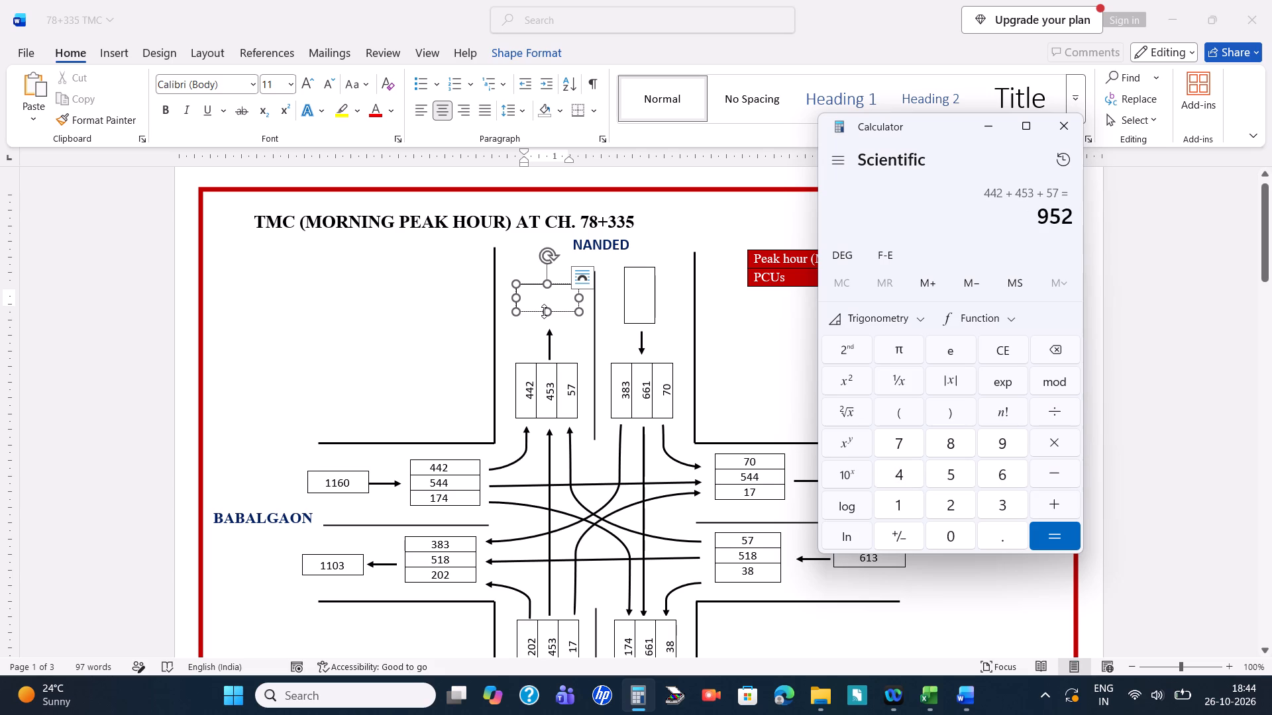
click(543, 288)
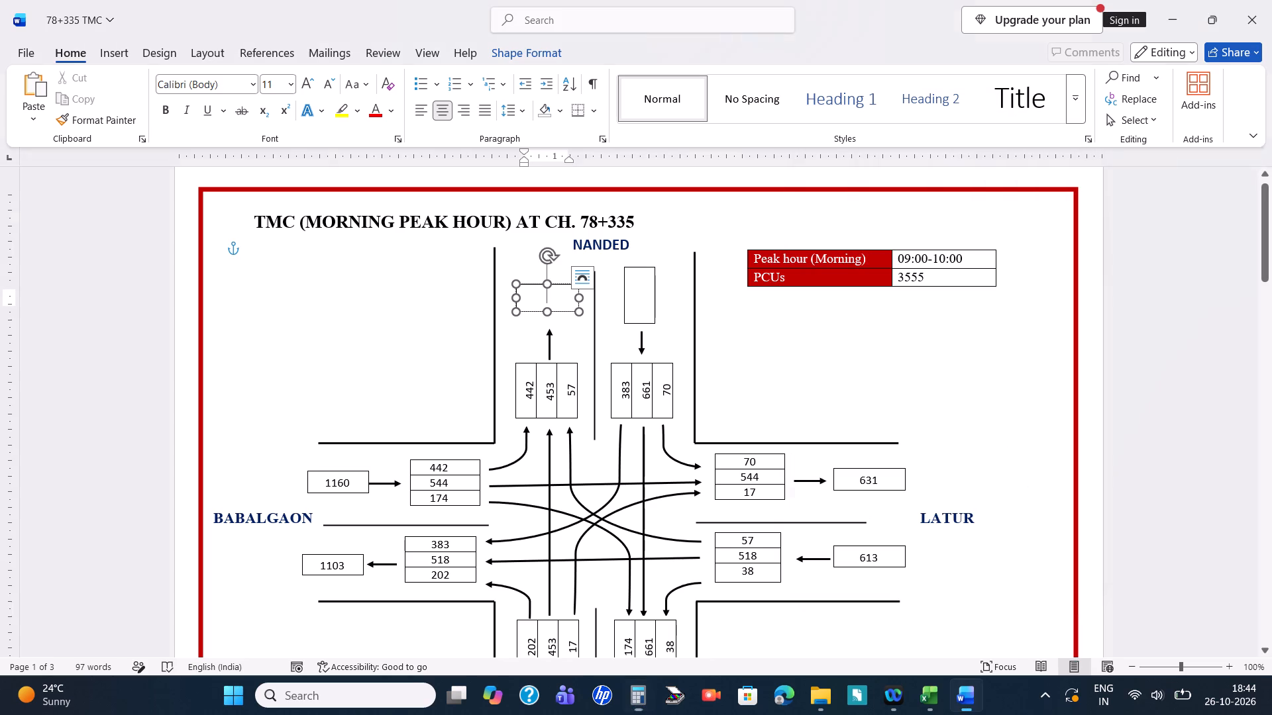
text(952)
Add NANDED's entering counts 383, 661 and 70 in Calculator and enter 1114 in the NANDED entering total box, centred with leading spaces.
click(636, 304)
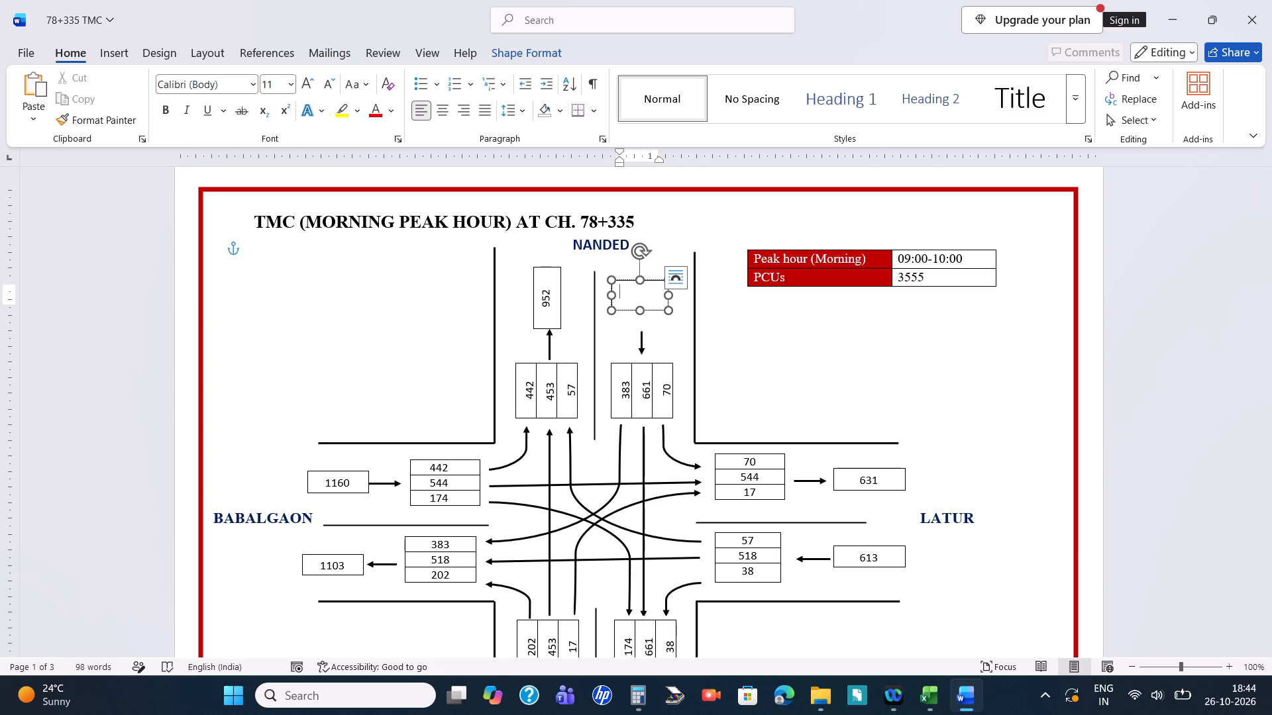
key(alt+Tab)
key(Delete)
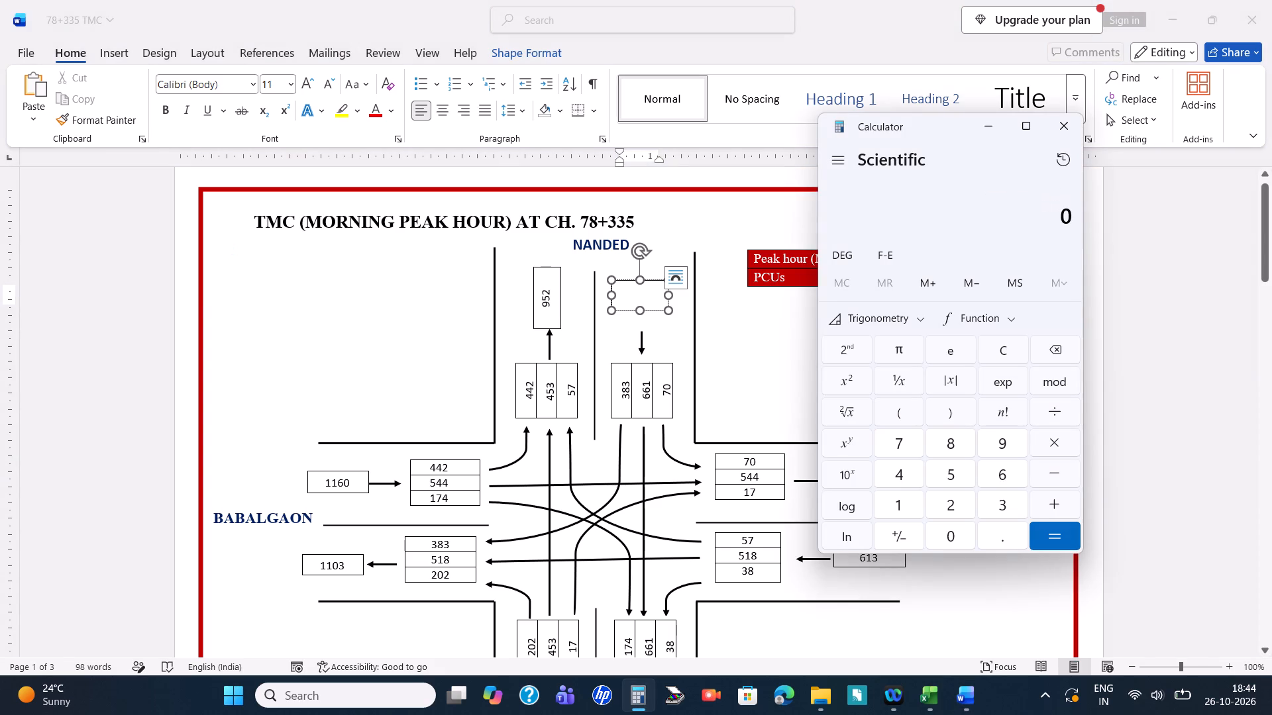
text(383+)
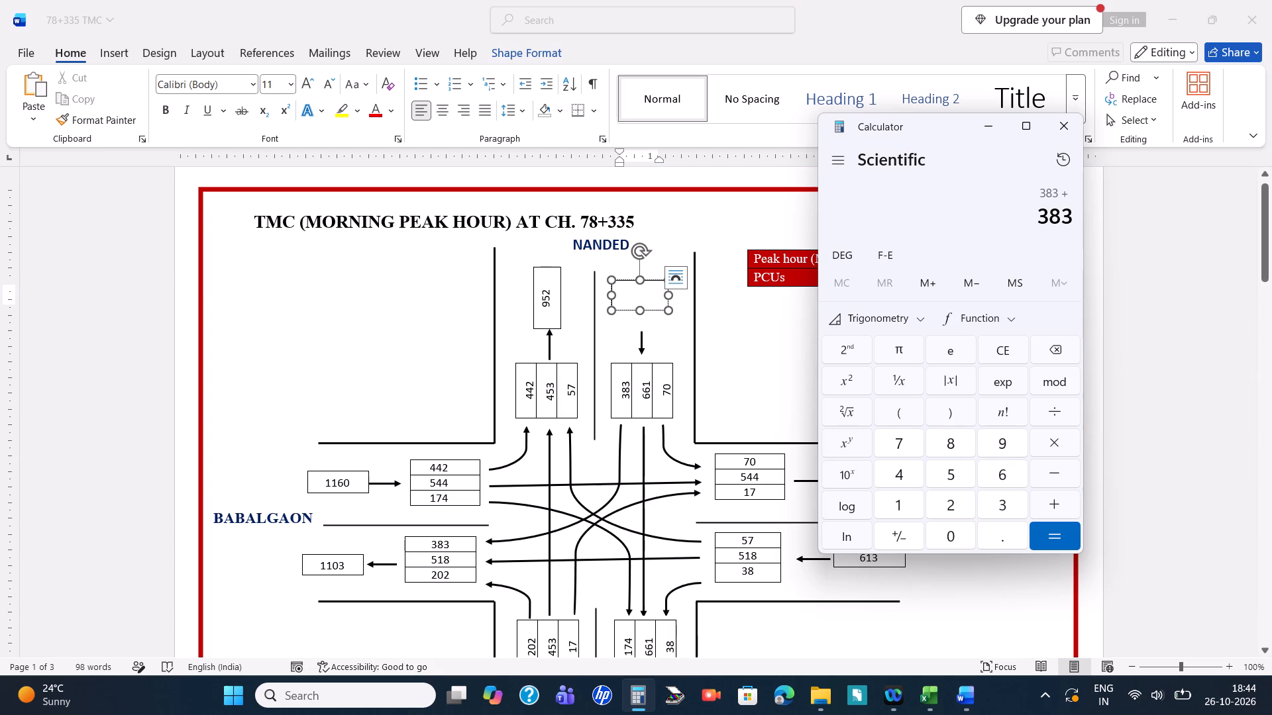
text(661+)
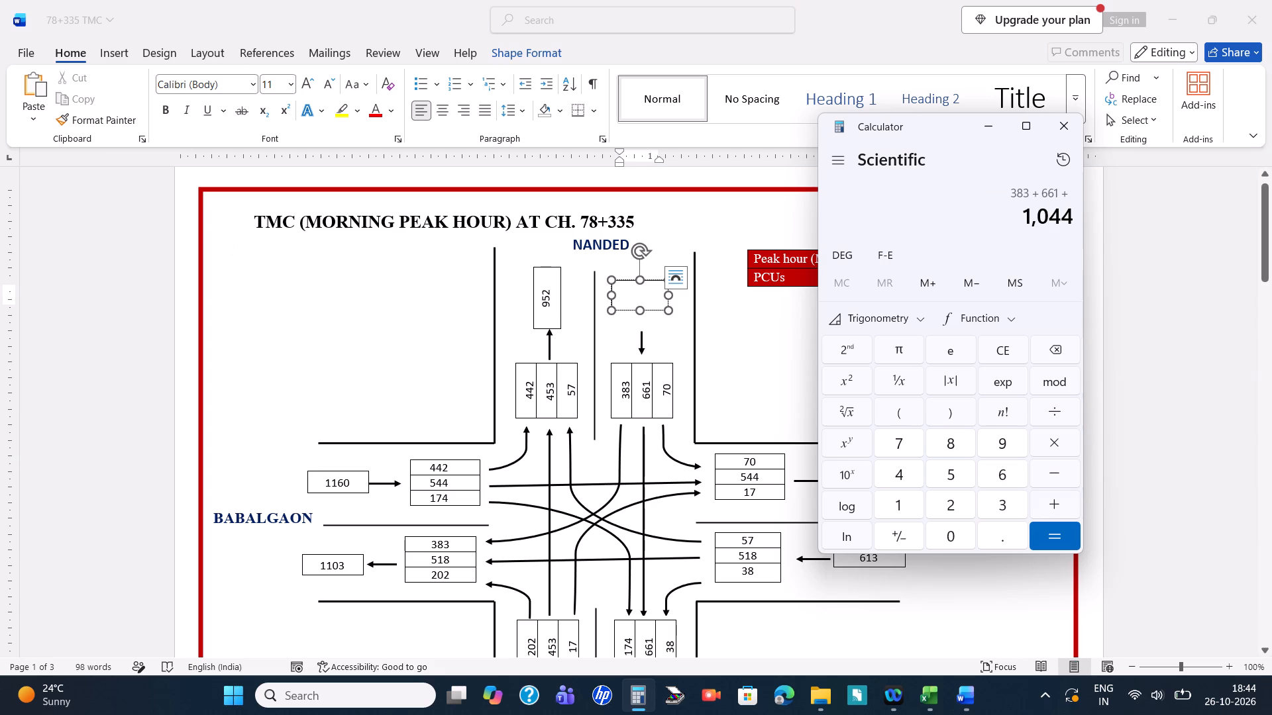
text(70)
key(Return)
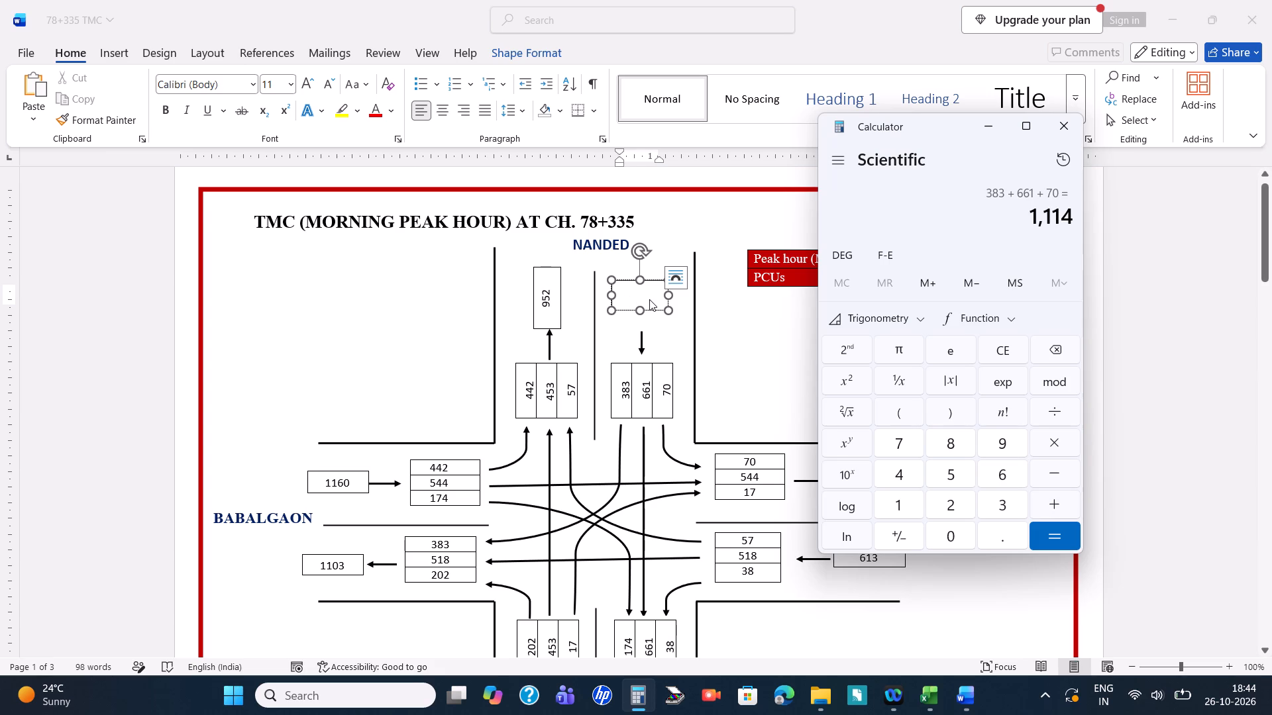
double_click(635, 292)
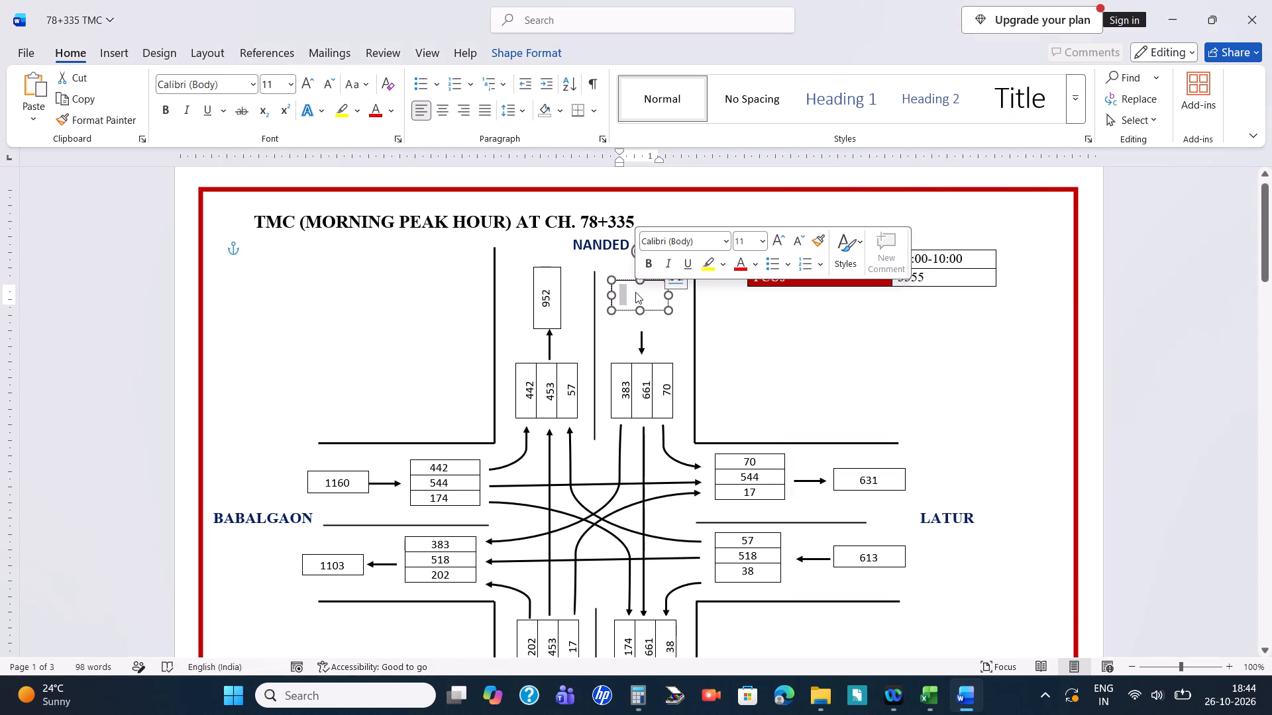
click(635, 292)
text(1114)
key(Left)
key(Left)
key(Left)
key(Left)
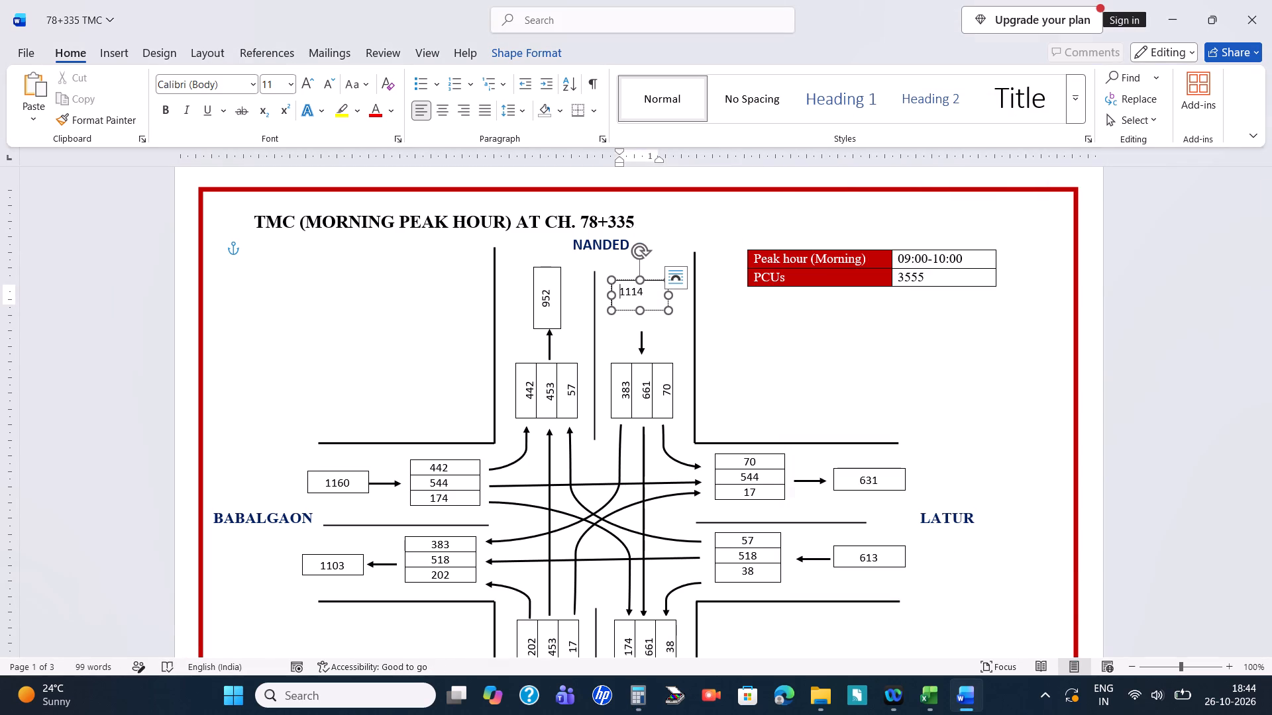
key(space)
key(space)
key(space)
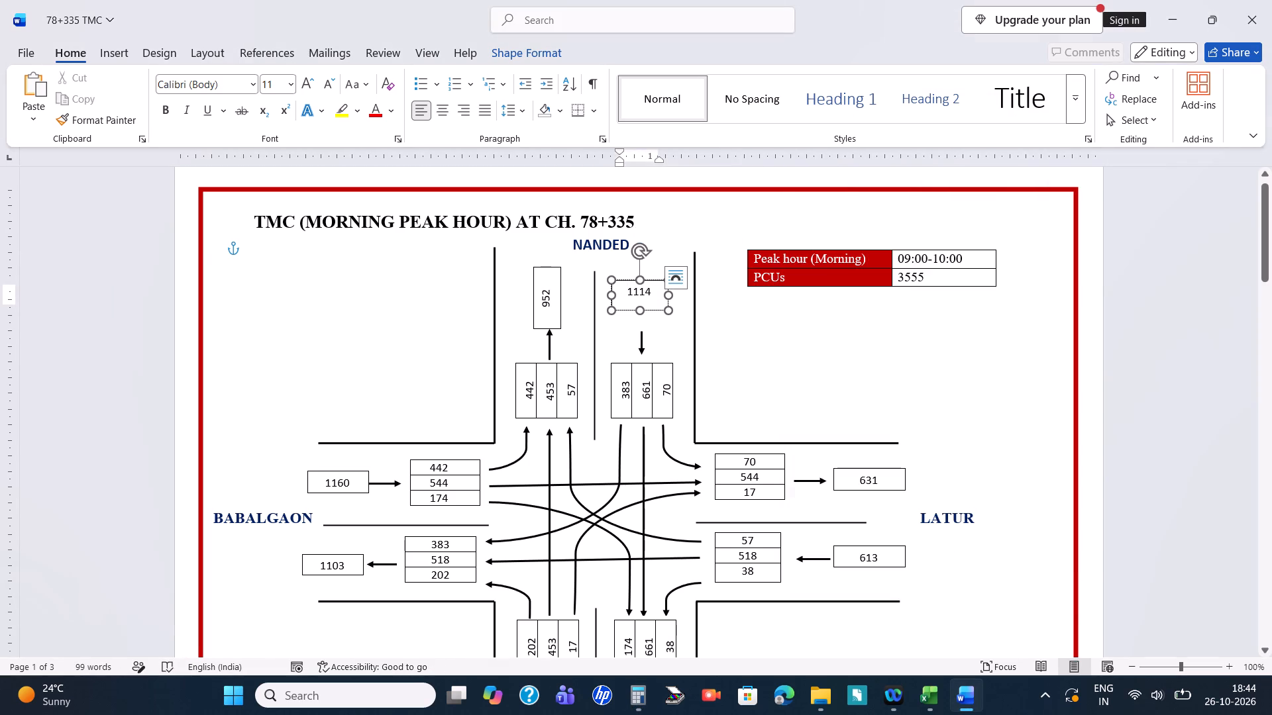
click(849, 328)
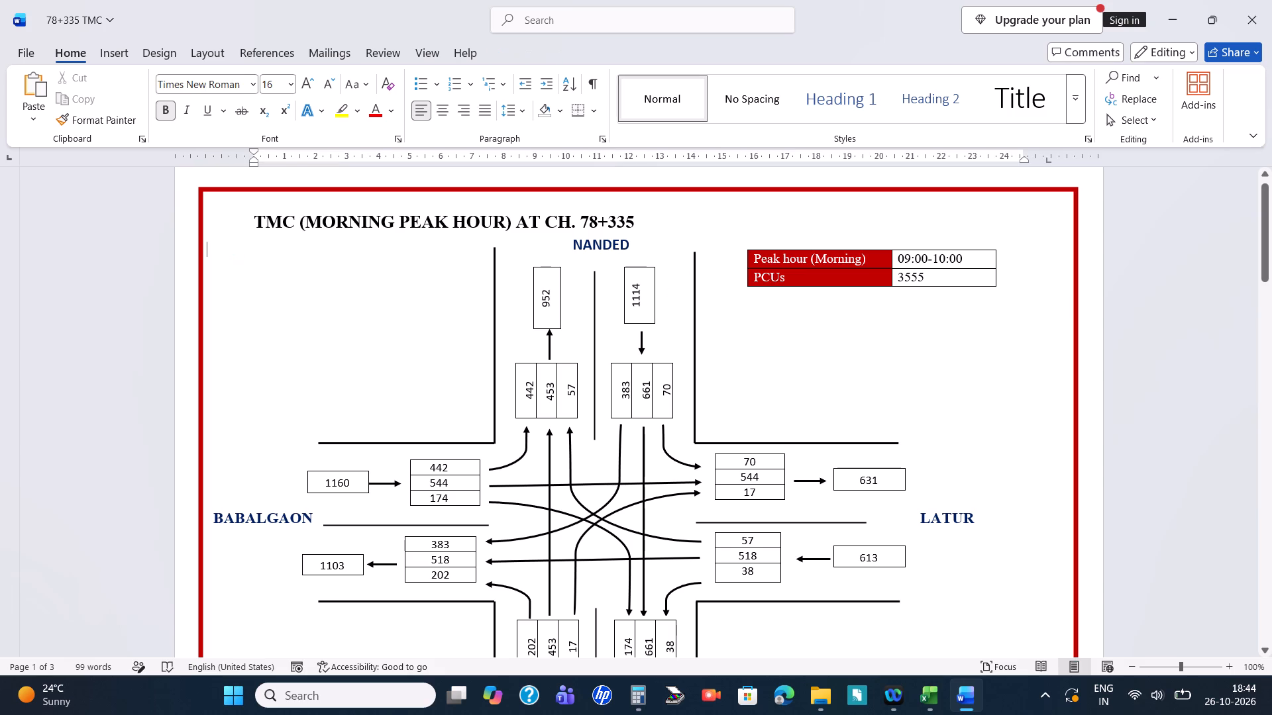
Save the 78+335 TMC document.
key(ctrl+s)
key(ctrl+s)
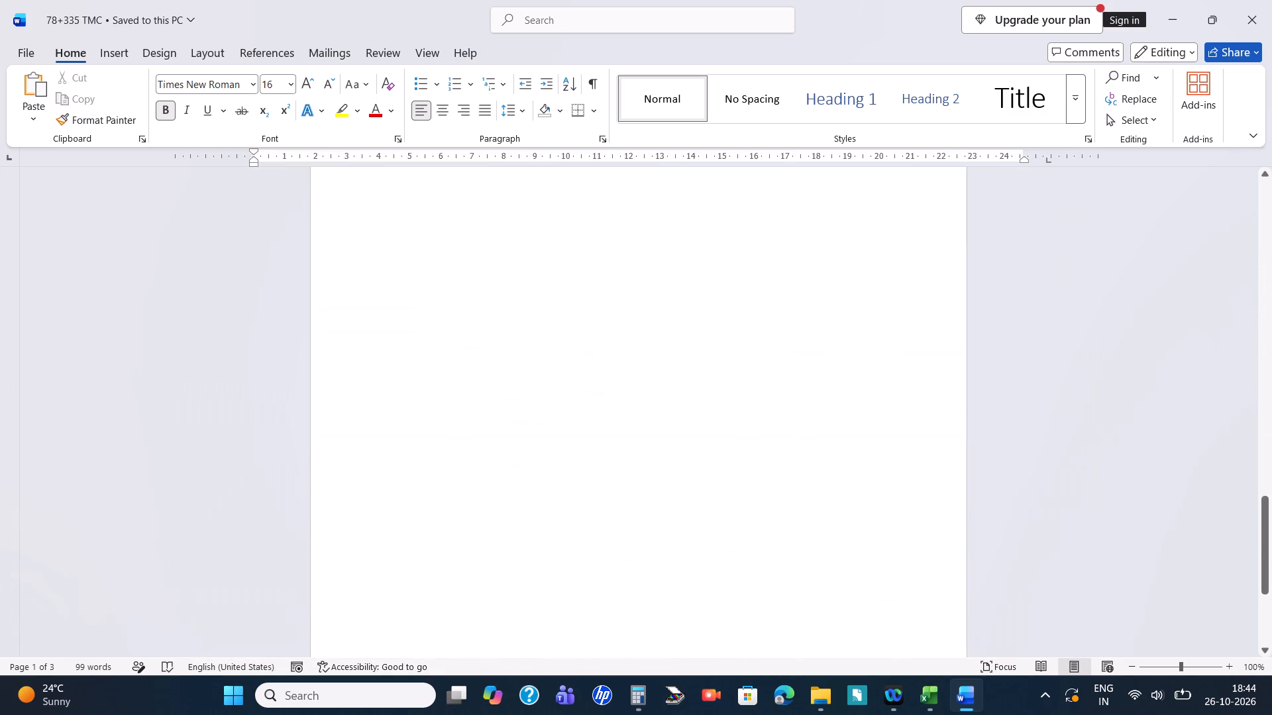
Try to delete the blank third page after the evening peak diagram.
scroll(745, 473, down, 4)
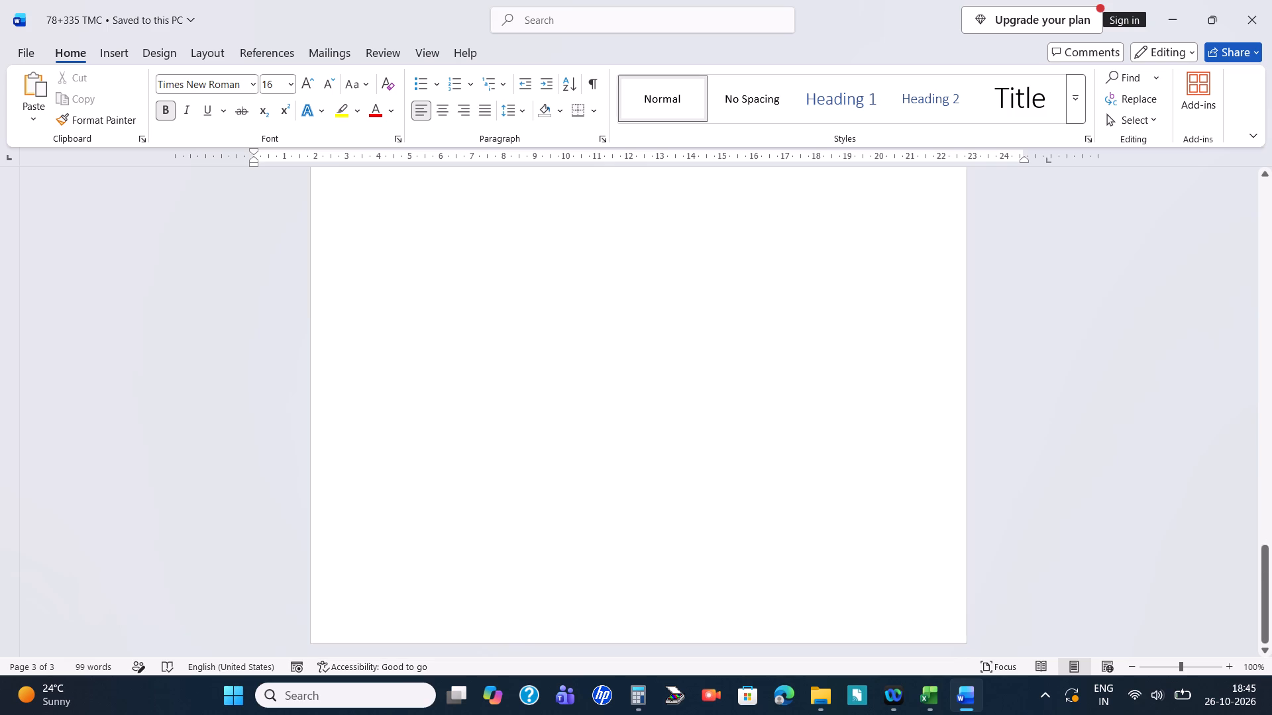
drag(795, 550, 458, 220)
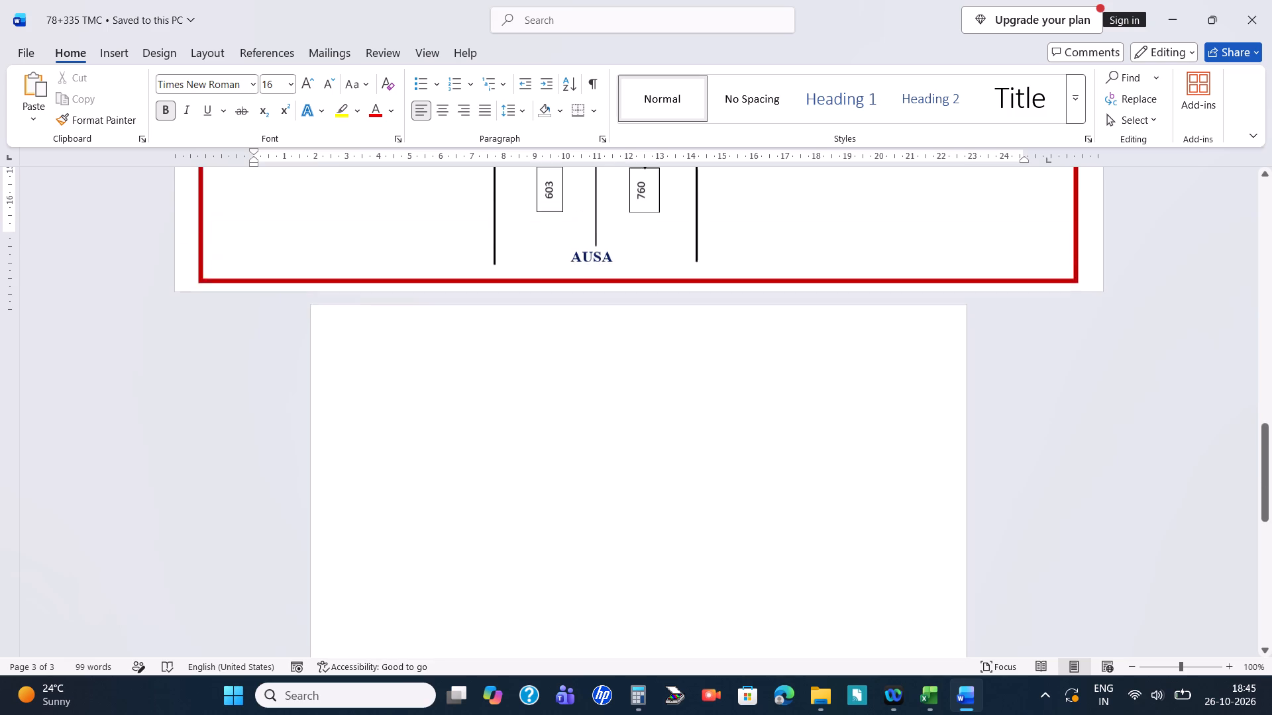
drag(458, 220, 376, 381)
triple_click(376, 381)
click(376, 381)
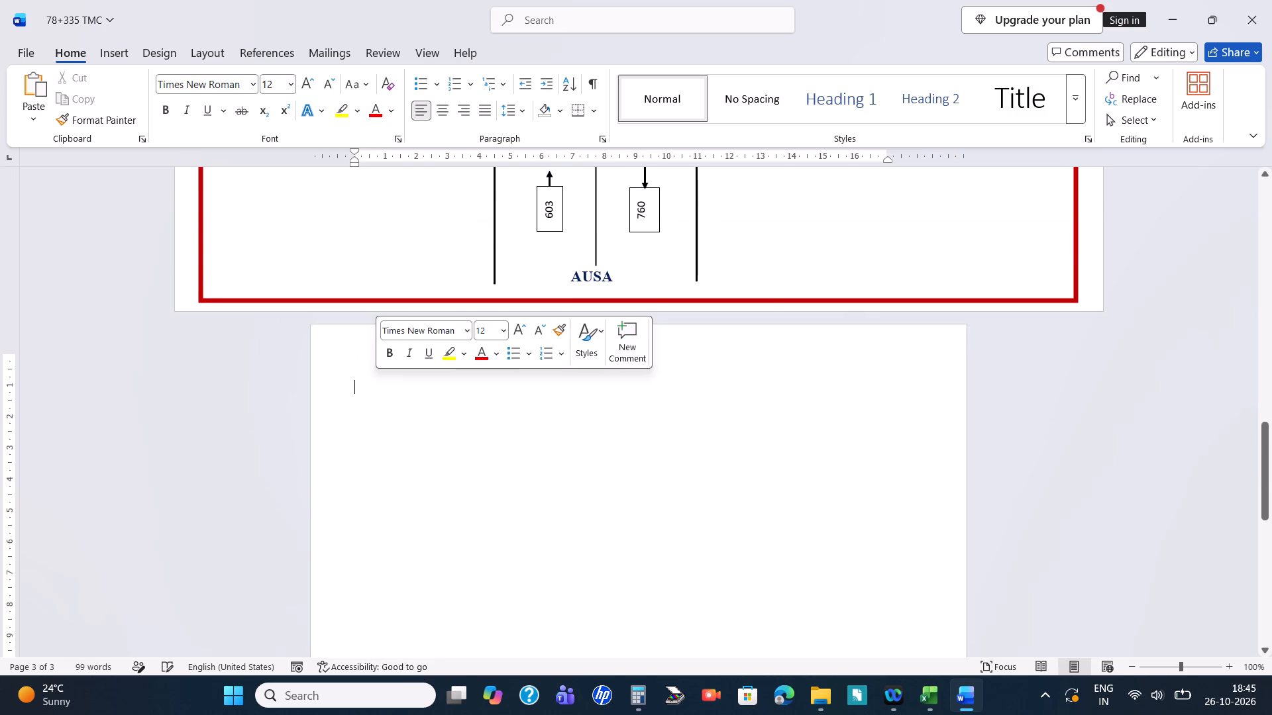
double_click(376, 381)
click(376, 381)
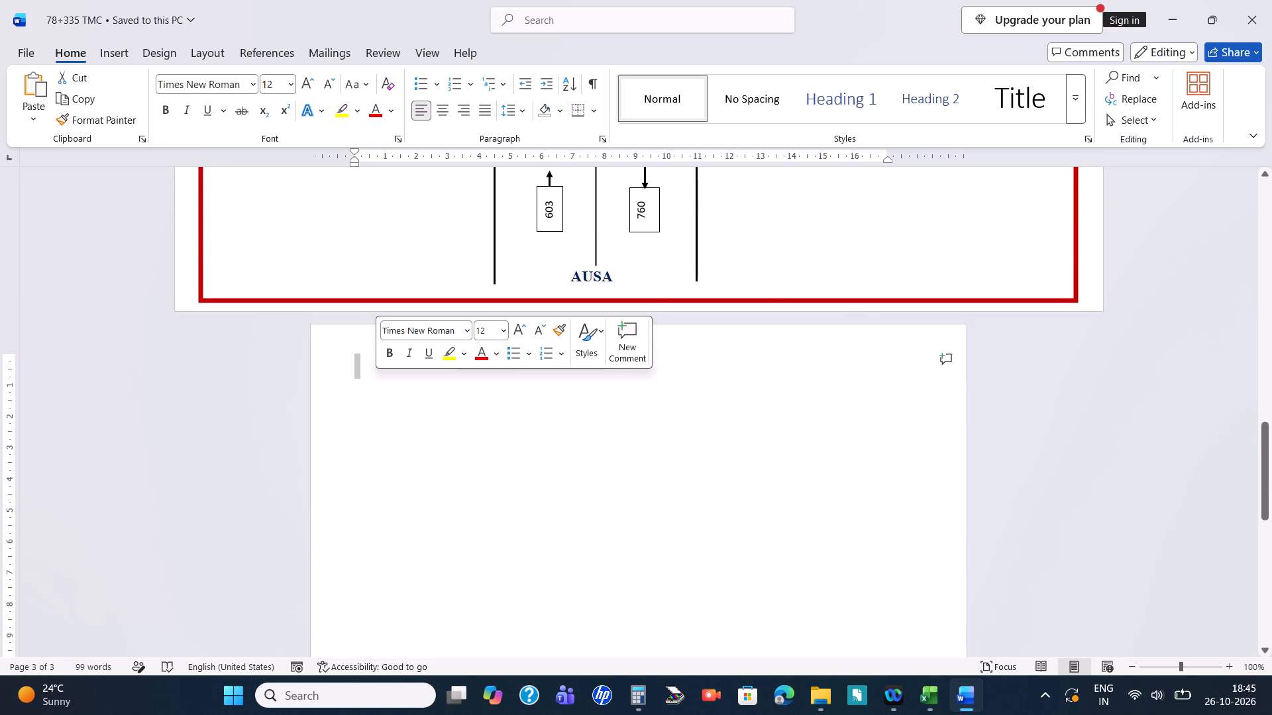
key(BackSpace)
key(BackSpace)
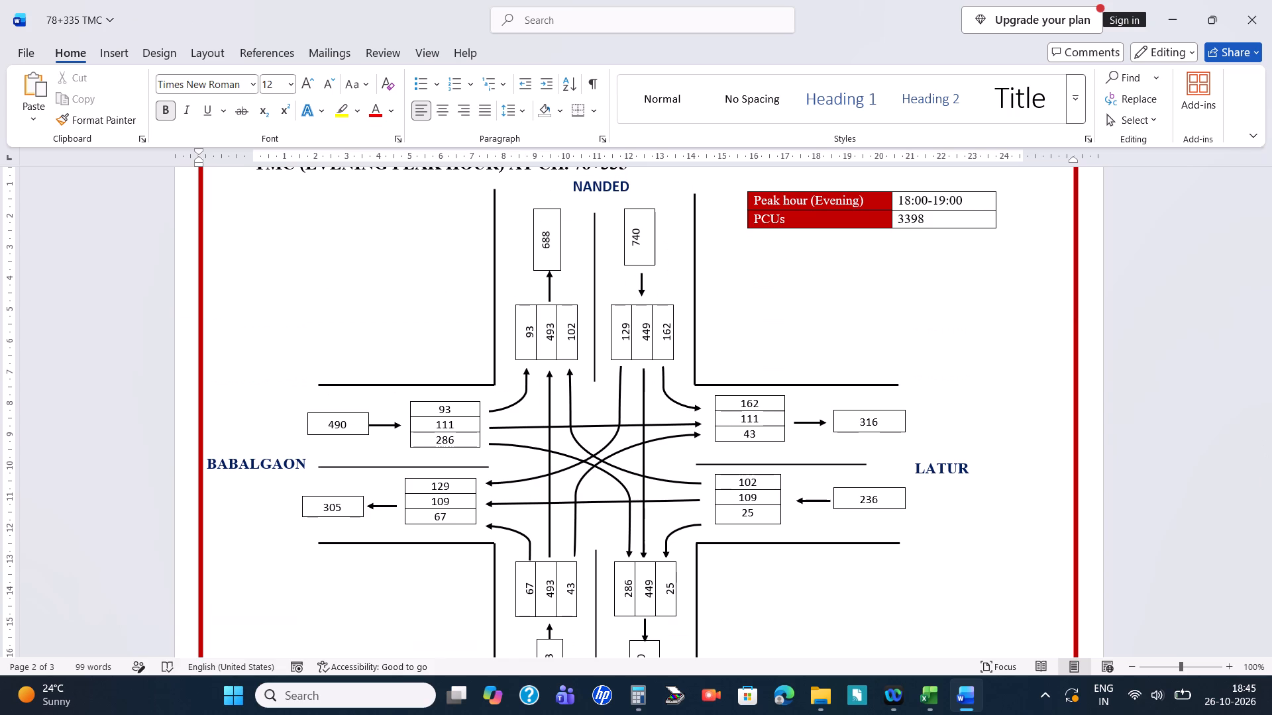
Switch to the 78-335 Excel workbook and examine its hourly PCU tables and peak-hour summary, then return to the Word document.
key(alt+Tab)
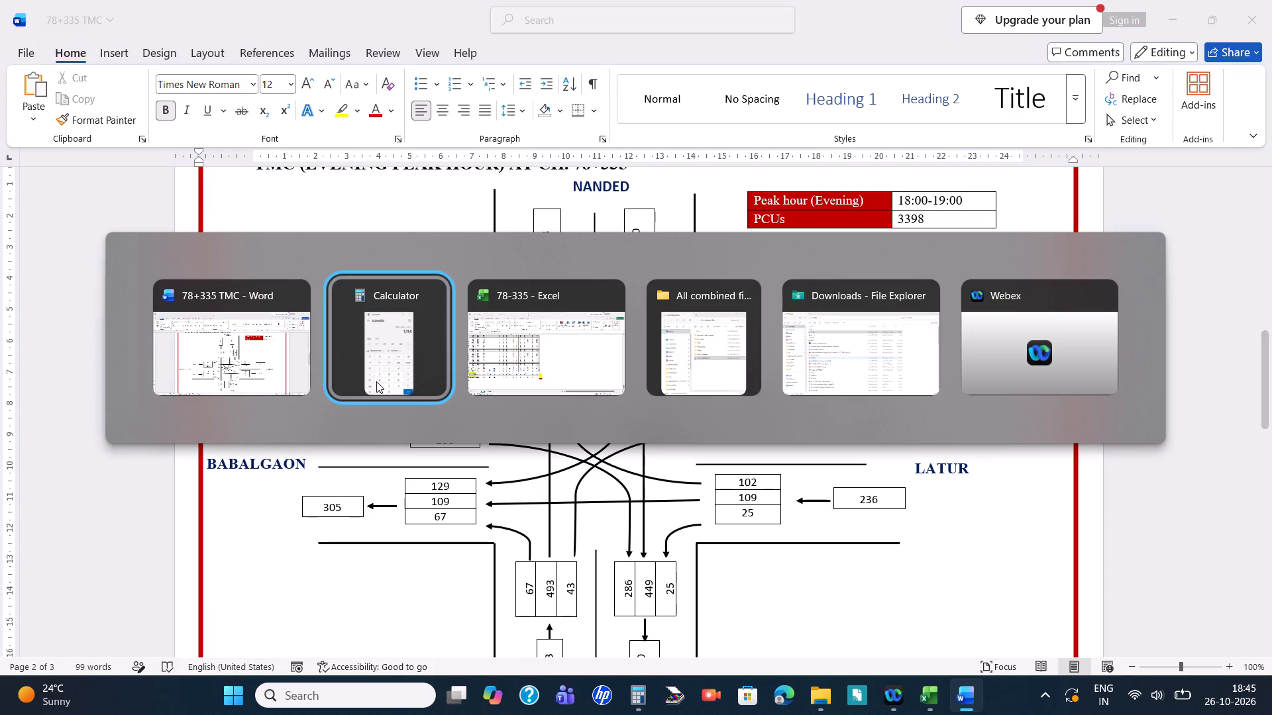
key(alt+Tab)
scroll(376, 381, up, 3)
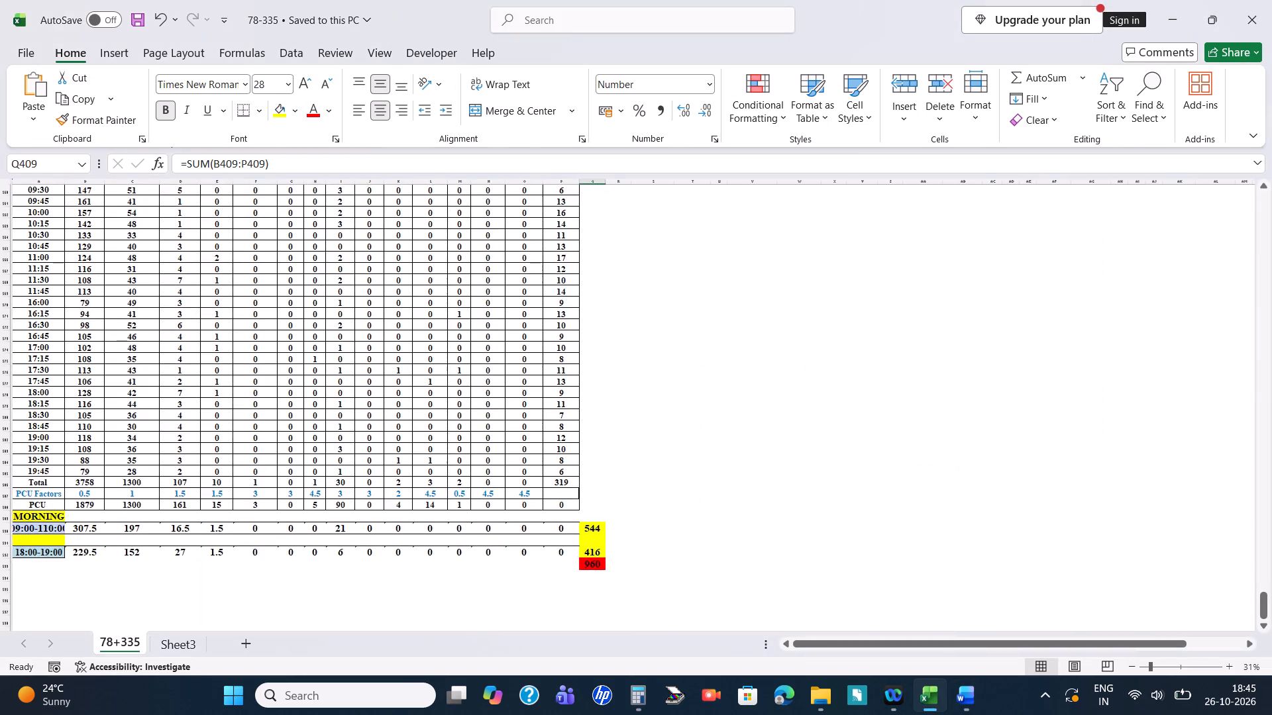
scroll(376, 381, up, 9)
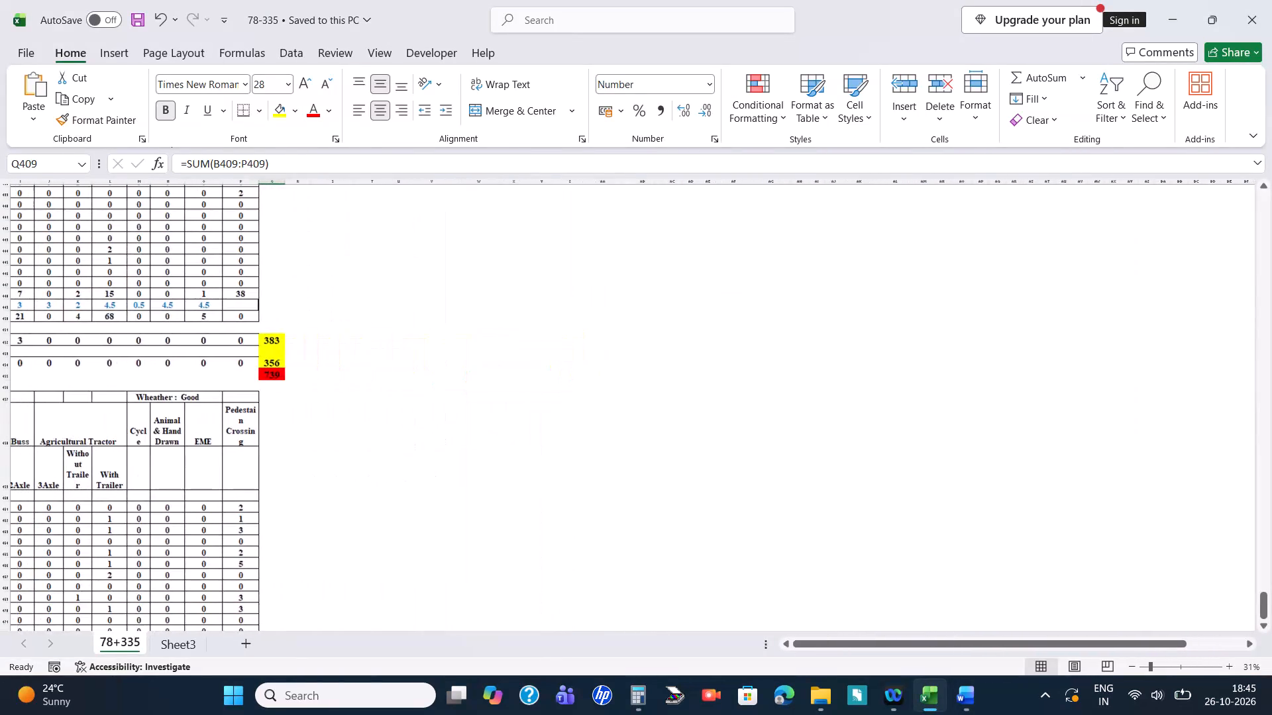
scroll(376, 381, up, 17)
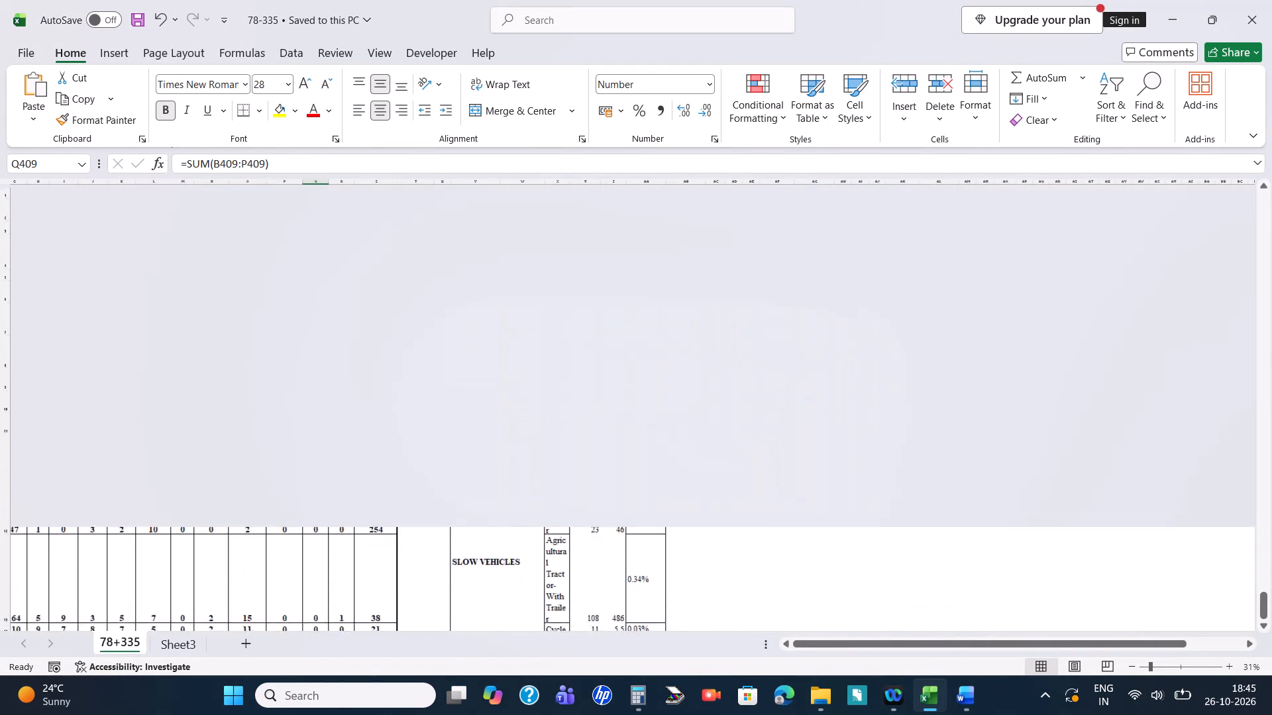
scroll(376, 381, down, 13)
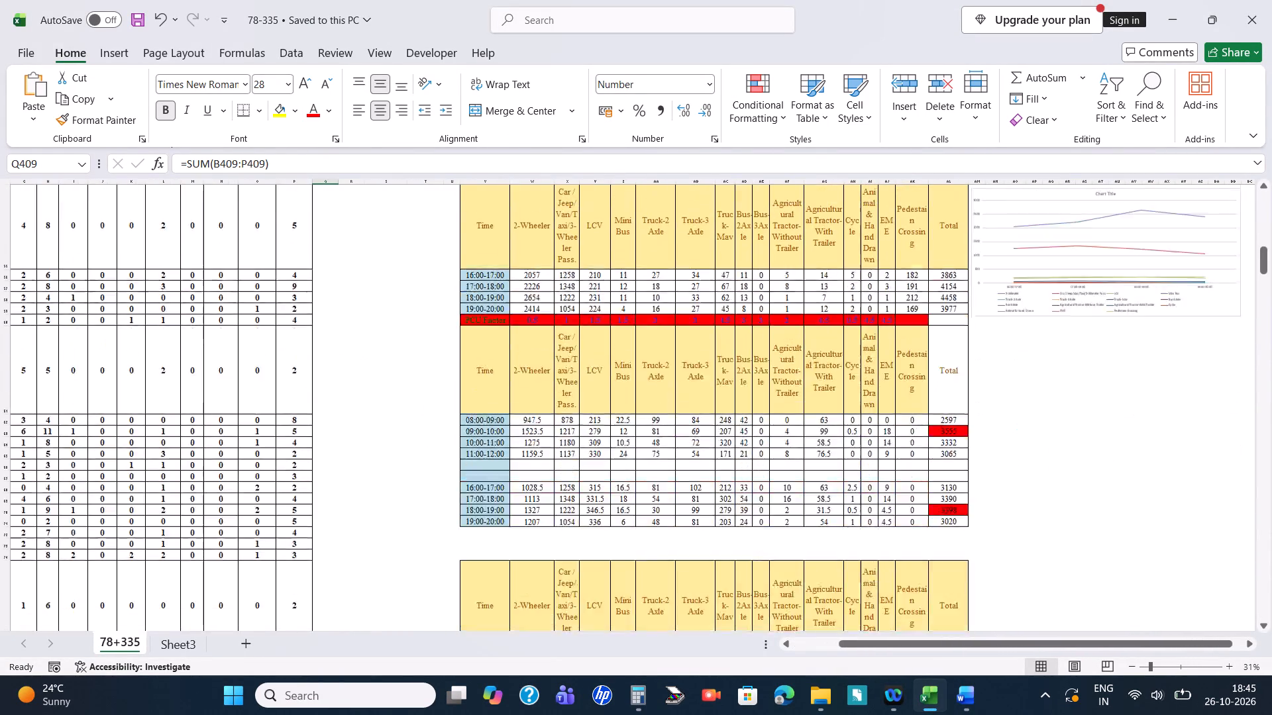
scroll(376, 381, down, 6)
scroll(376, 381, up, 3)
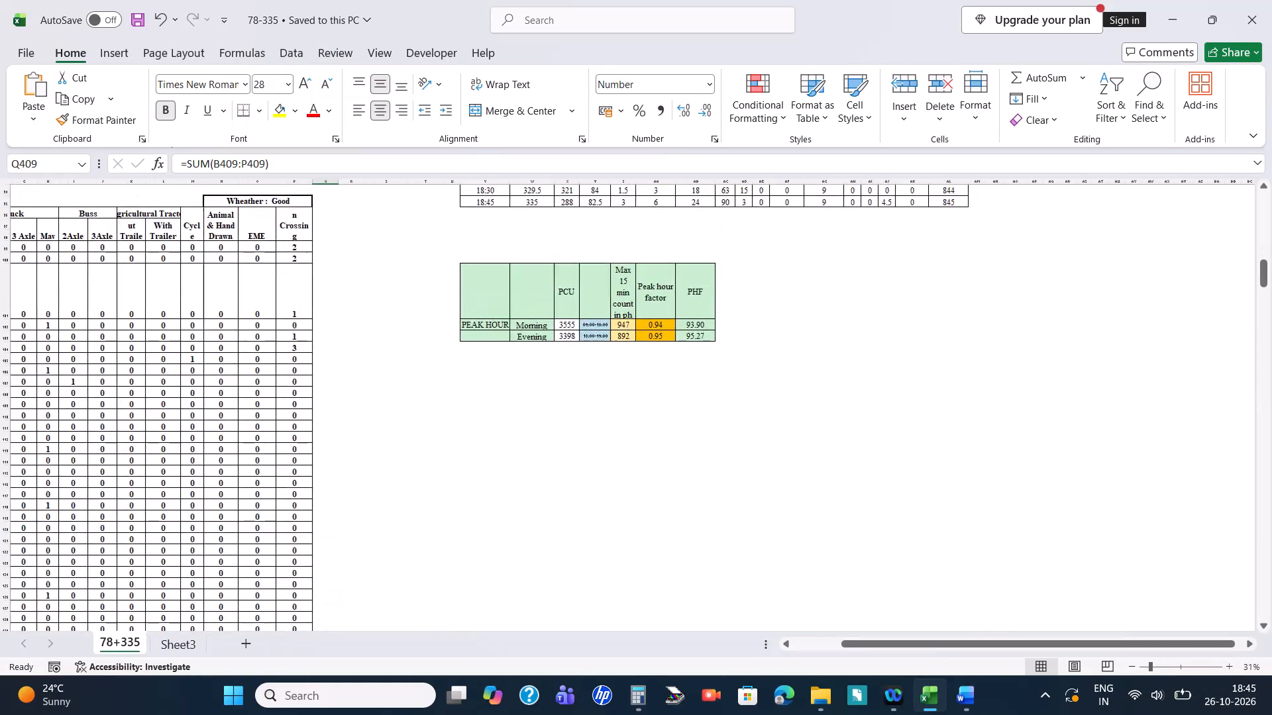
key(alt+Tab)
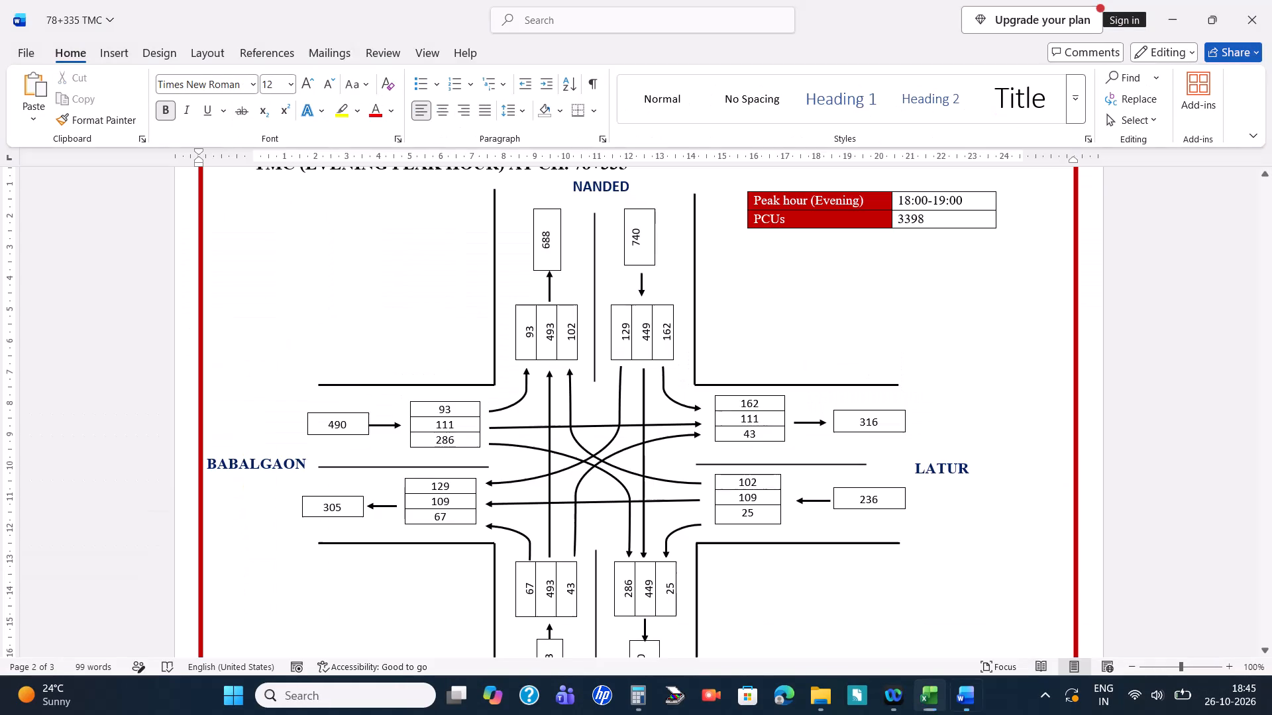
Clear the three NANDED leaving counts in the evening peak diagram.
click(376, 381)
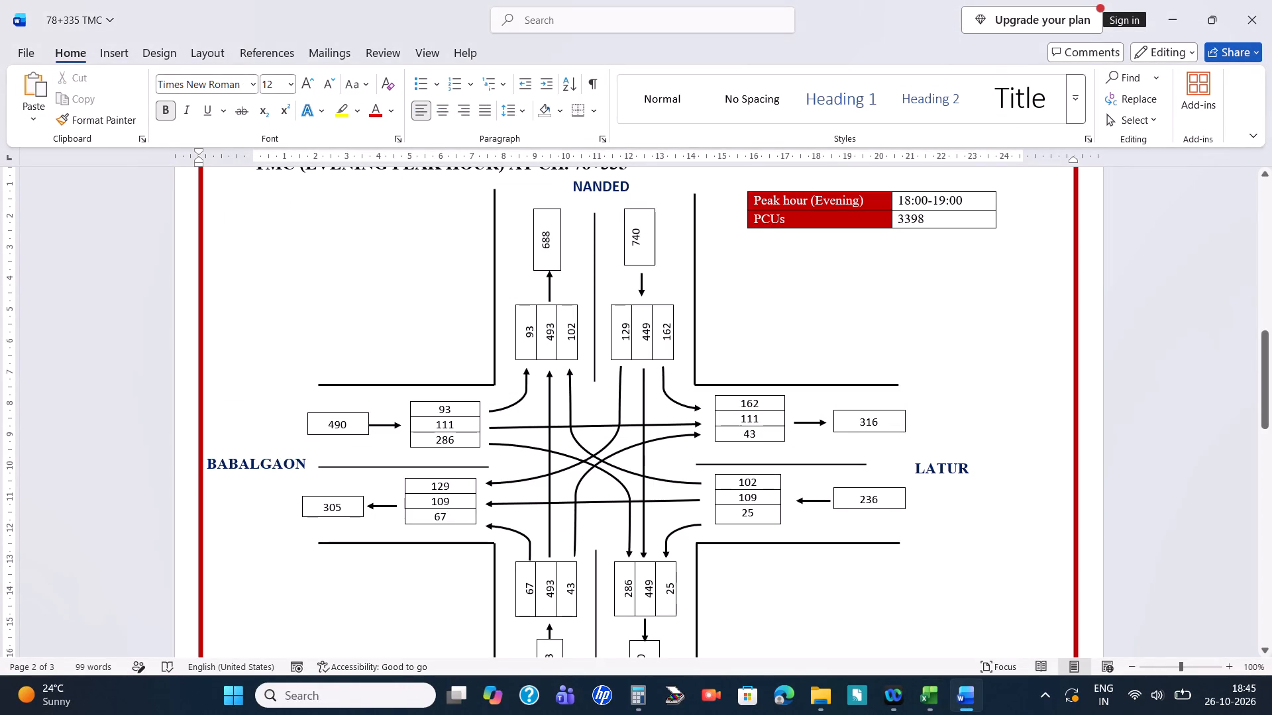
click(527, 336)
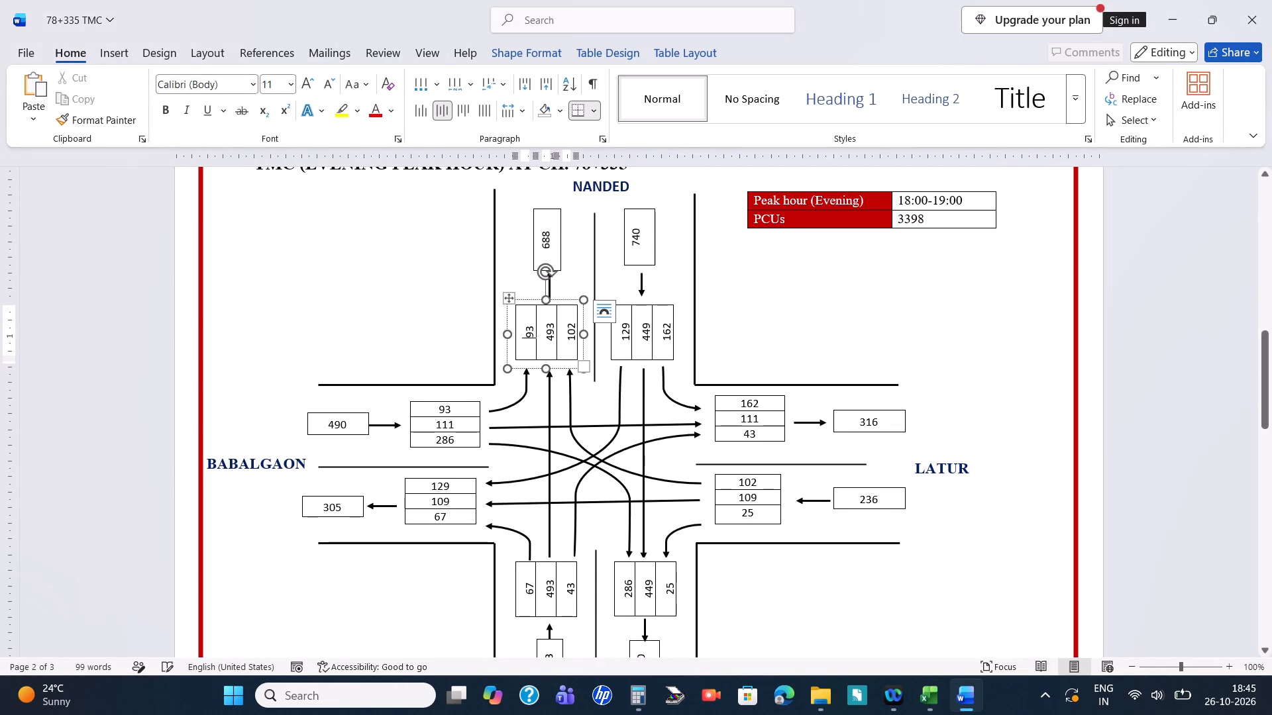
click(528, 322)
key(BackSpace)
key(BackSpace)
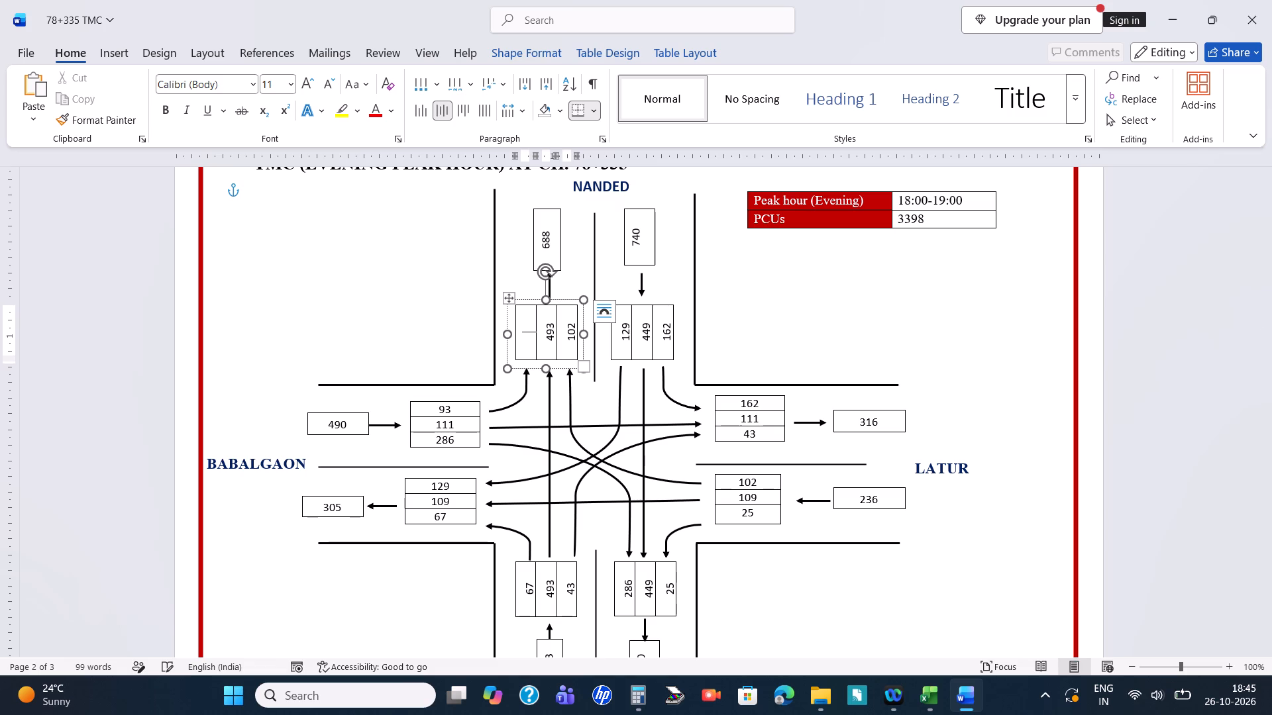
key(Right)
key(Up)
key(BackSpace)
key(BackSpace)
key(BackSpace)
key(Right)
key(Up)
key(BackSpace)
key(BackSpace)
key(BackSpace)
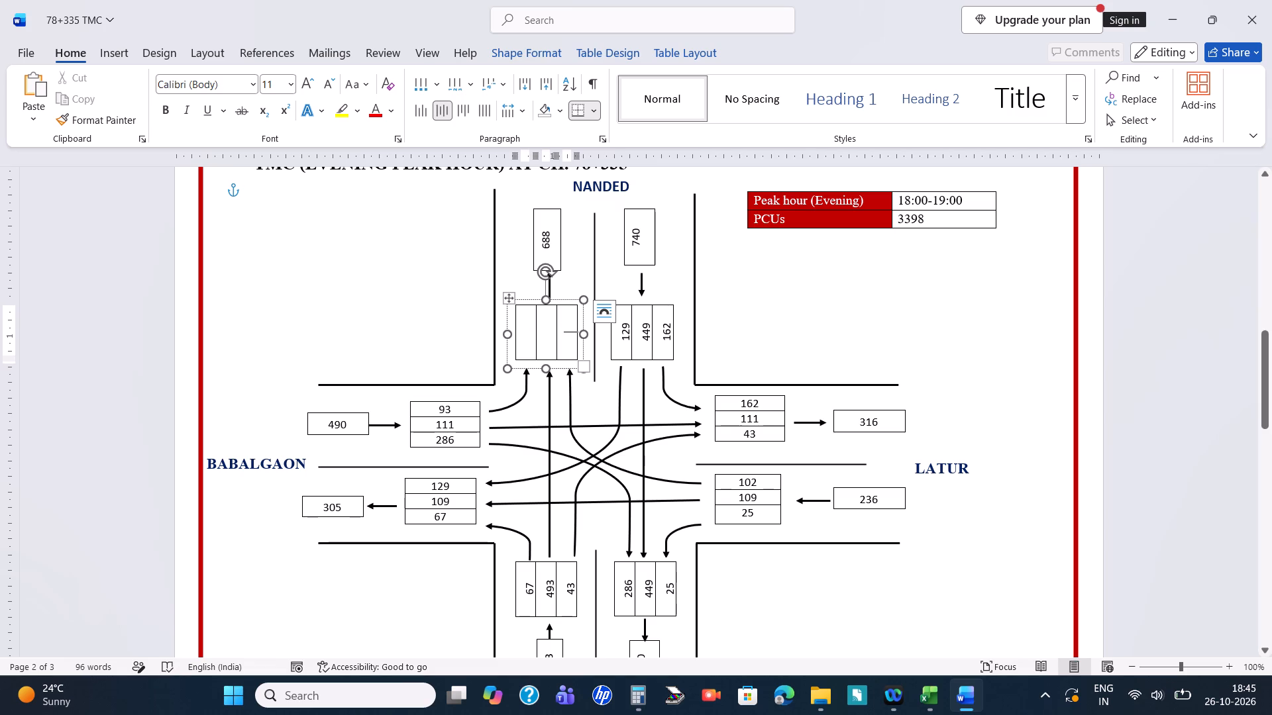
Clear the number in the NANDED leaving total box of the evening peak diagram.
click(545, 225)
click(560, 232)
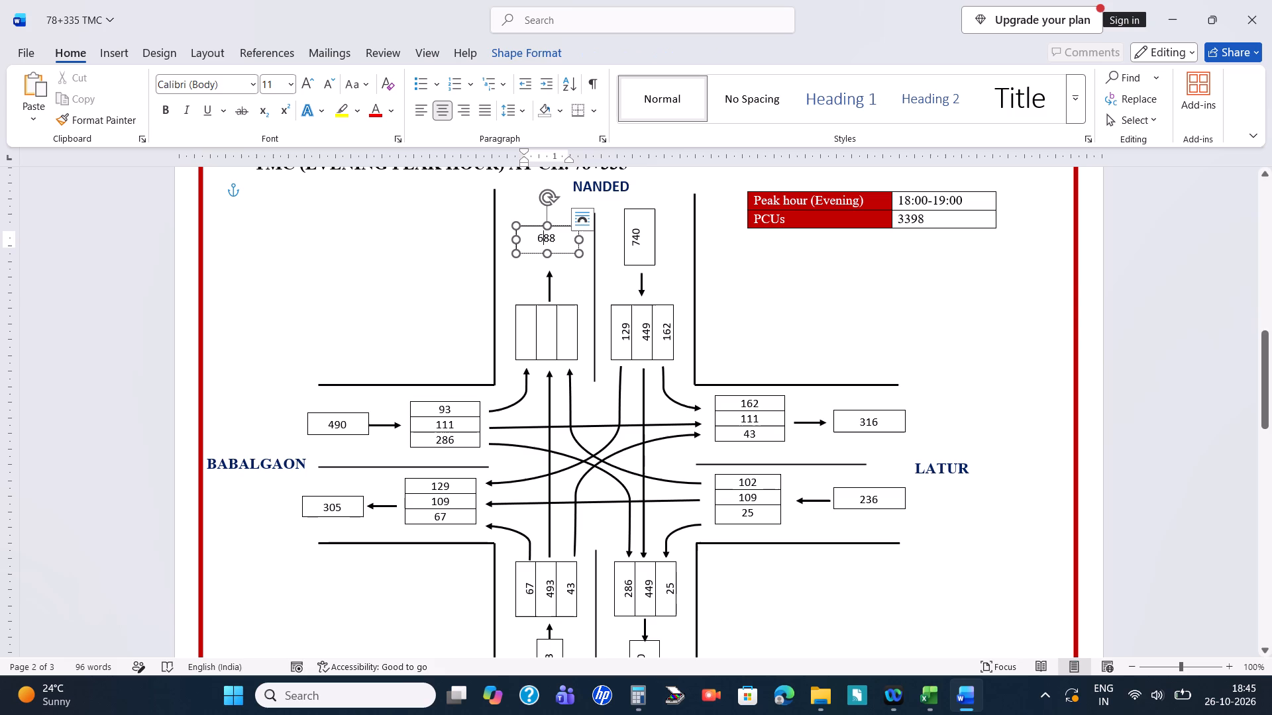
key(BackSpace)
key(BackSpace)
key(BackSpace)
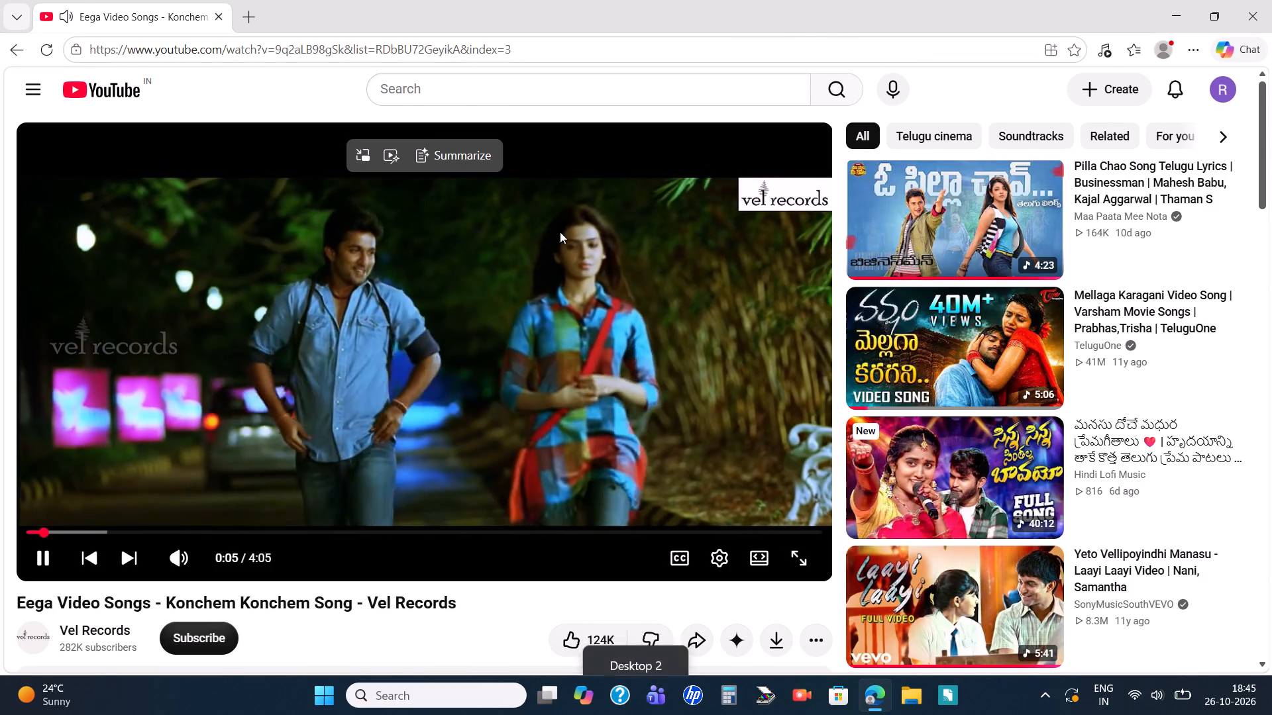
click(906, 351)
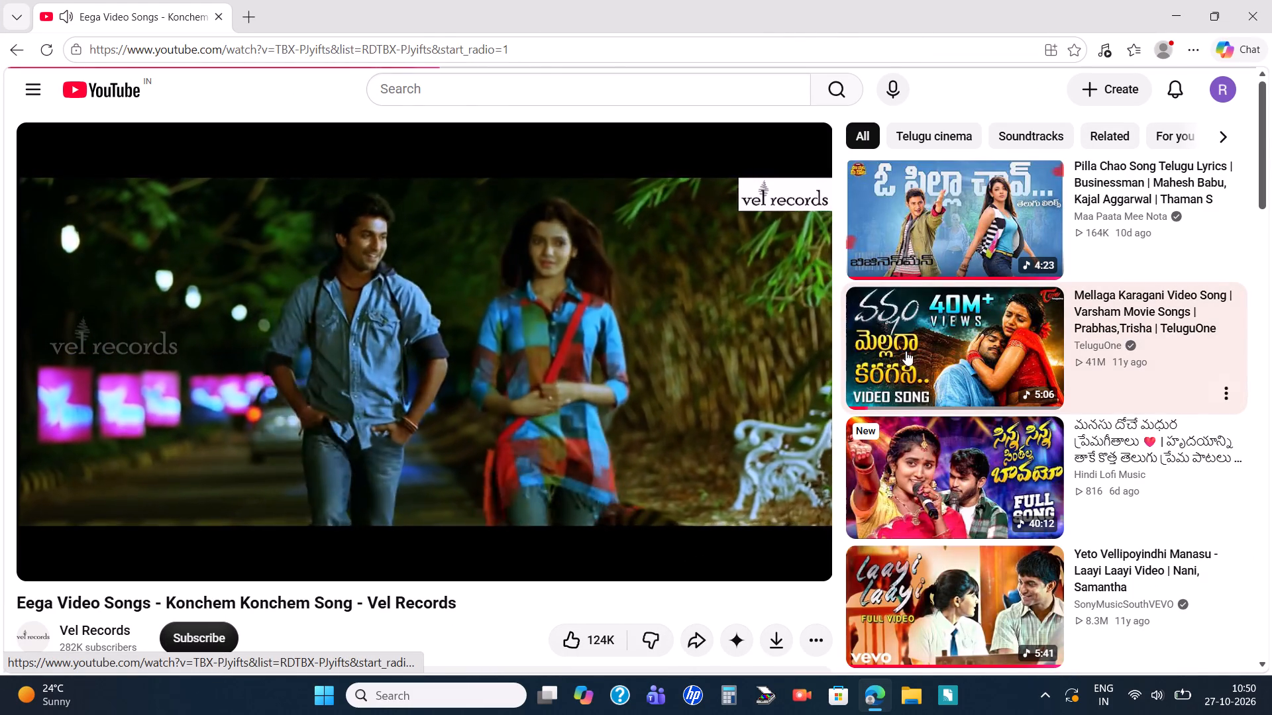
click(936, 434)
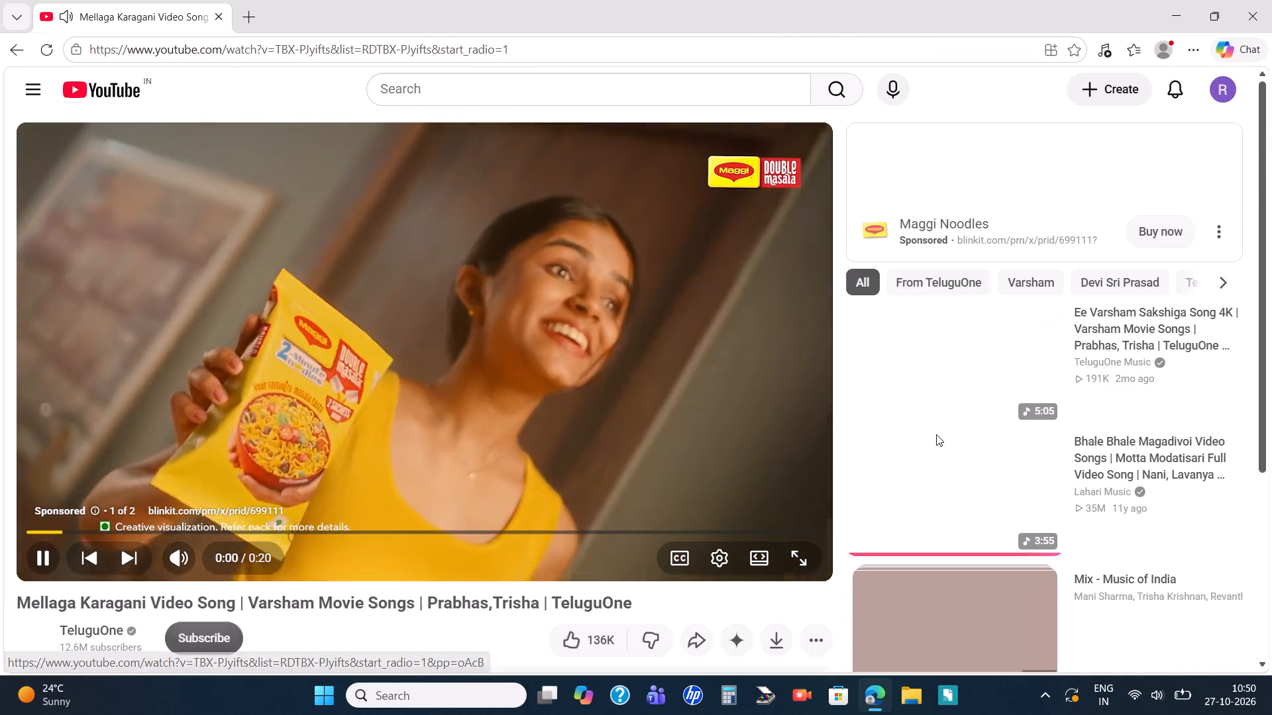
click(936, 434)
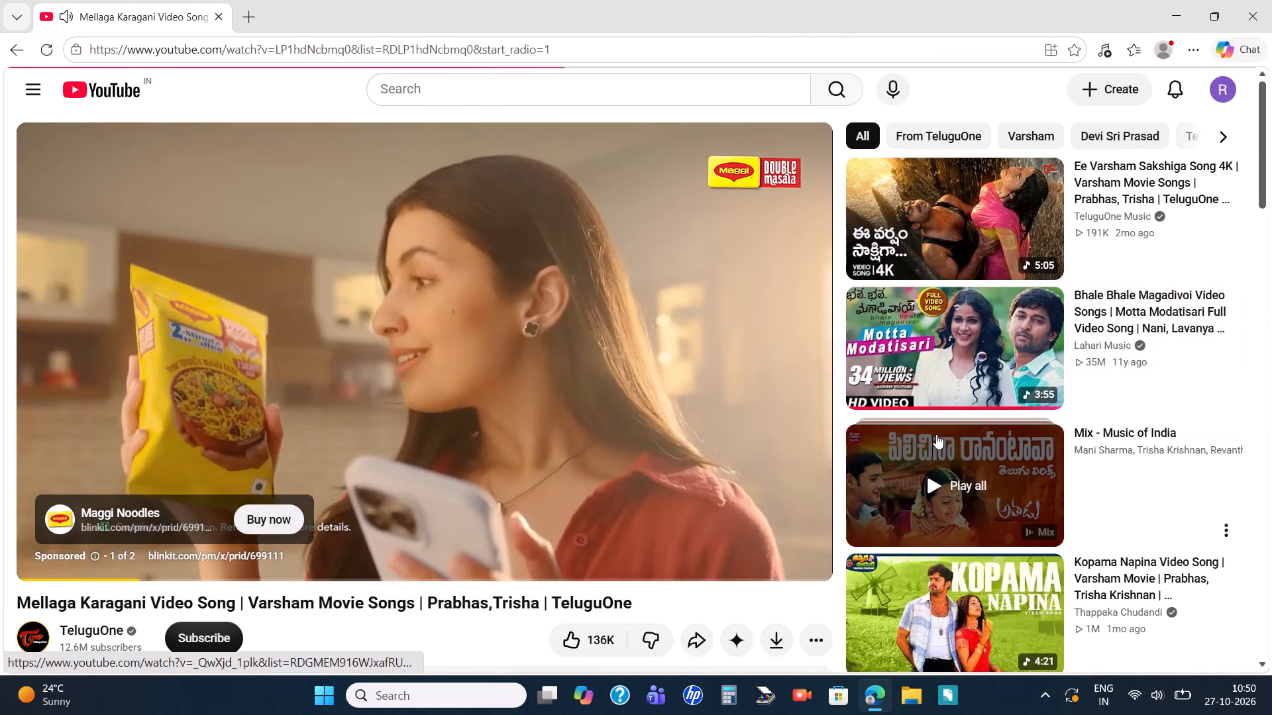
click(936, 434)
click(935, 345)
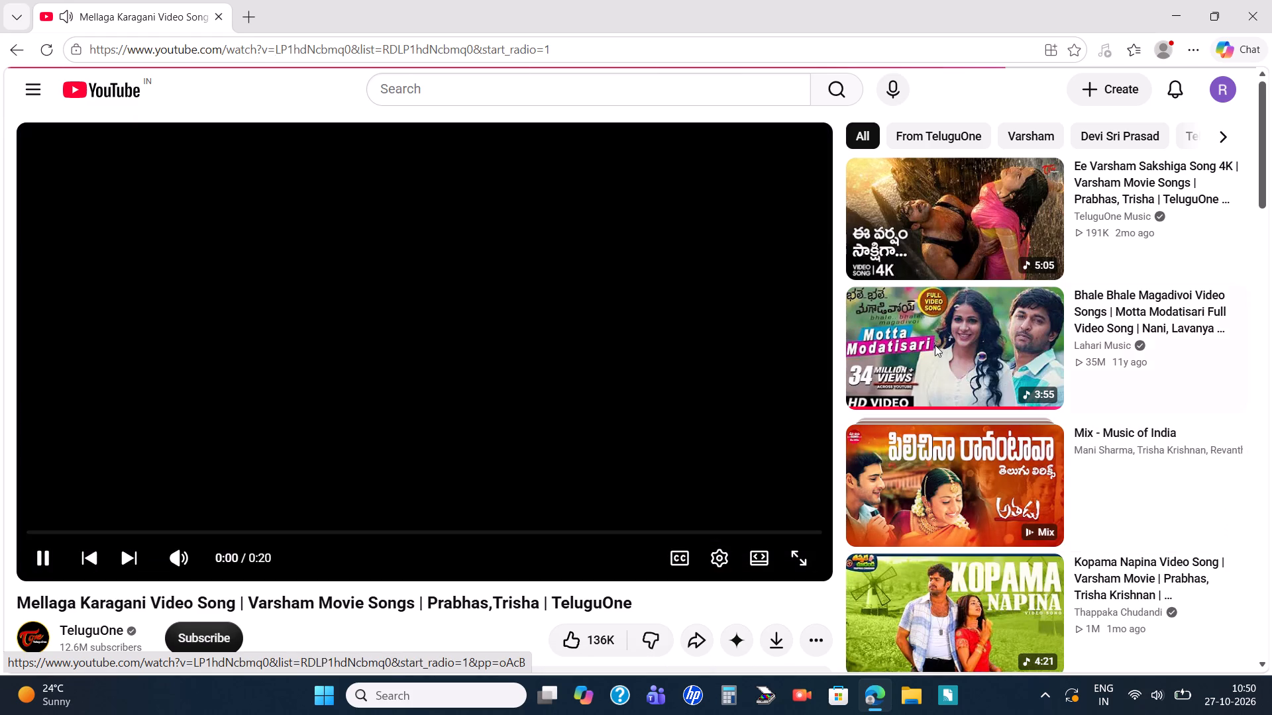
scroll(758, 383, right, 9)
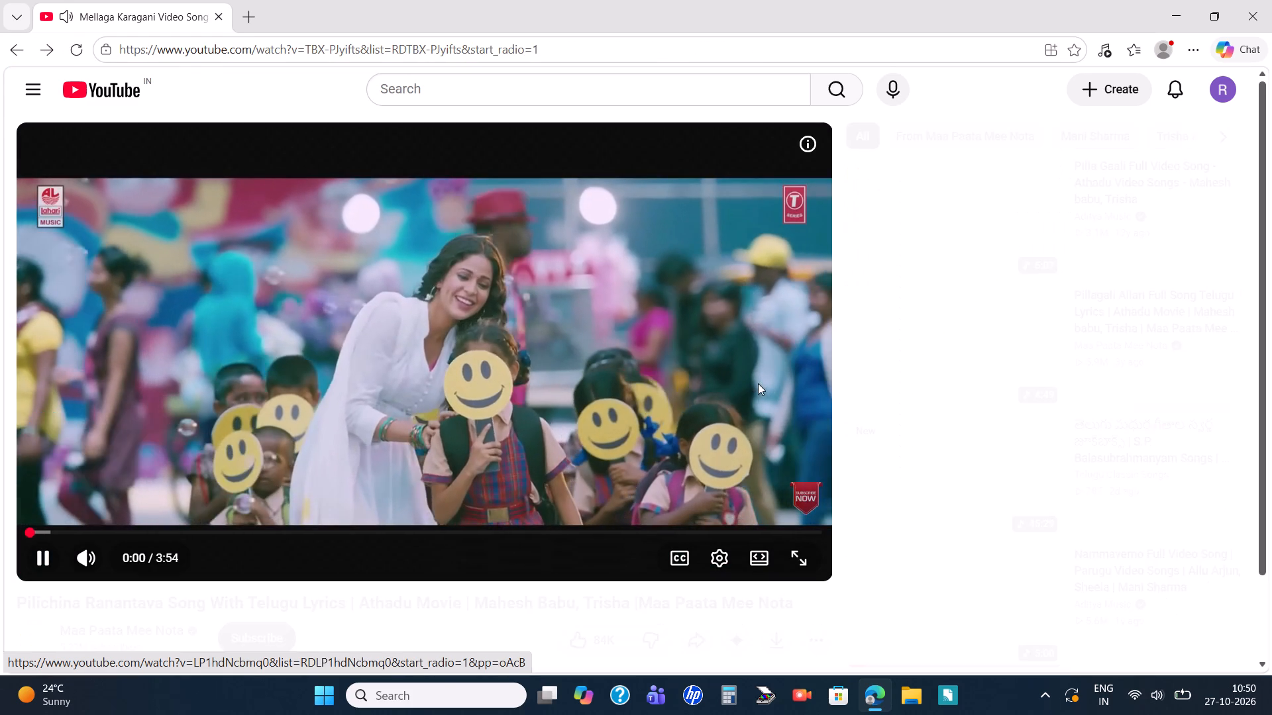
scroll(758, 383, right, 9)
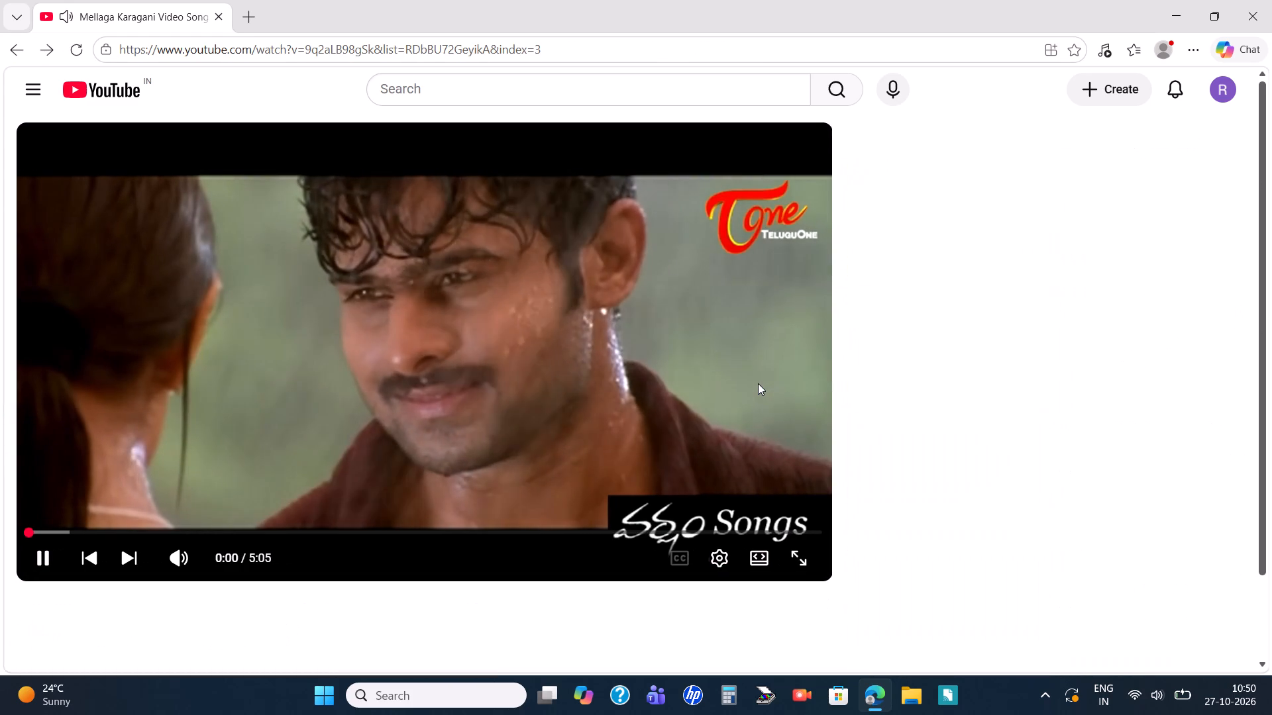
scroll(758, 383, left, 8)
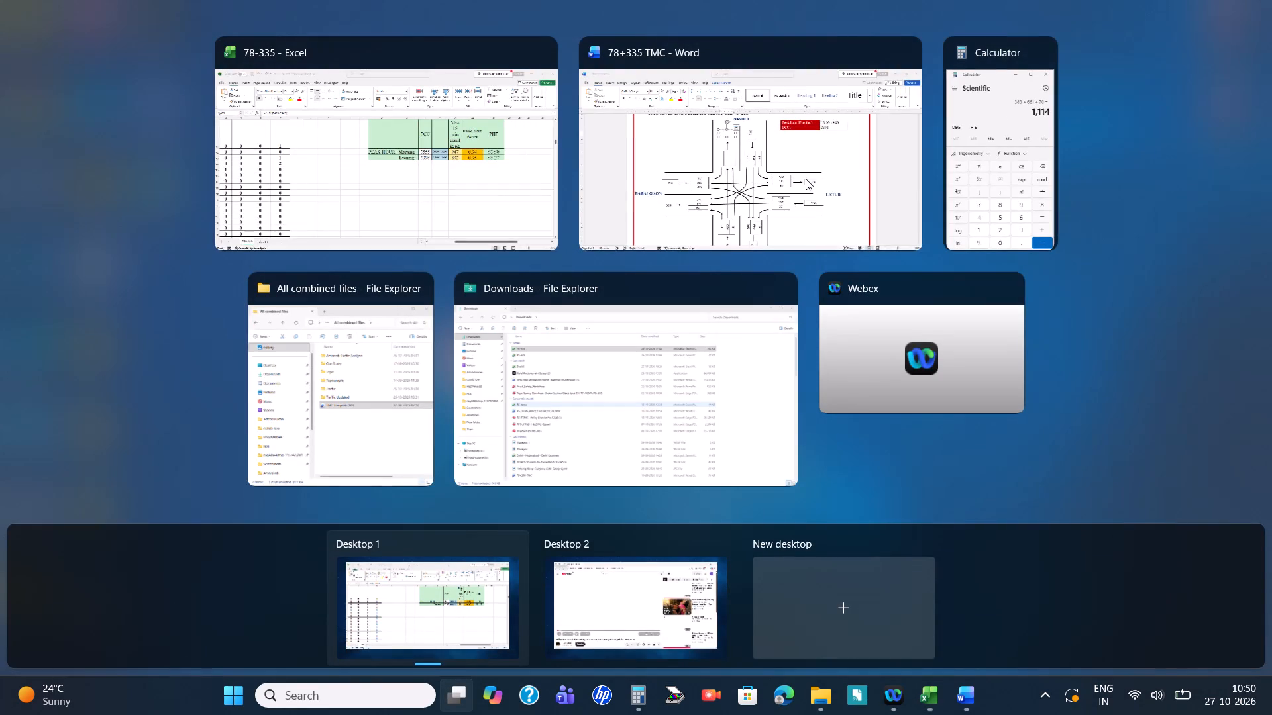
Return to the 78+335 TMC Word document and clear the NANDED entering total in the evening peak diagram.
click(806, 179)
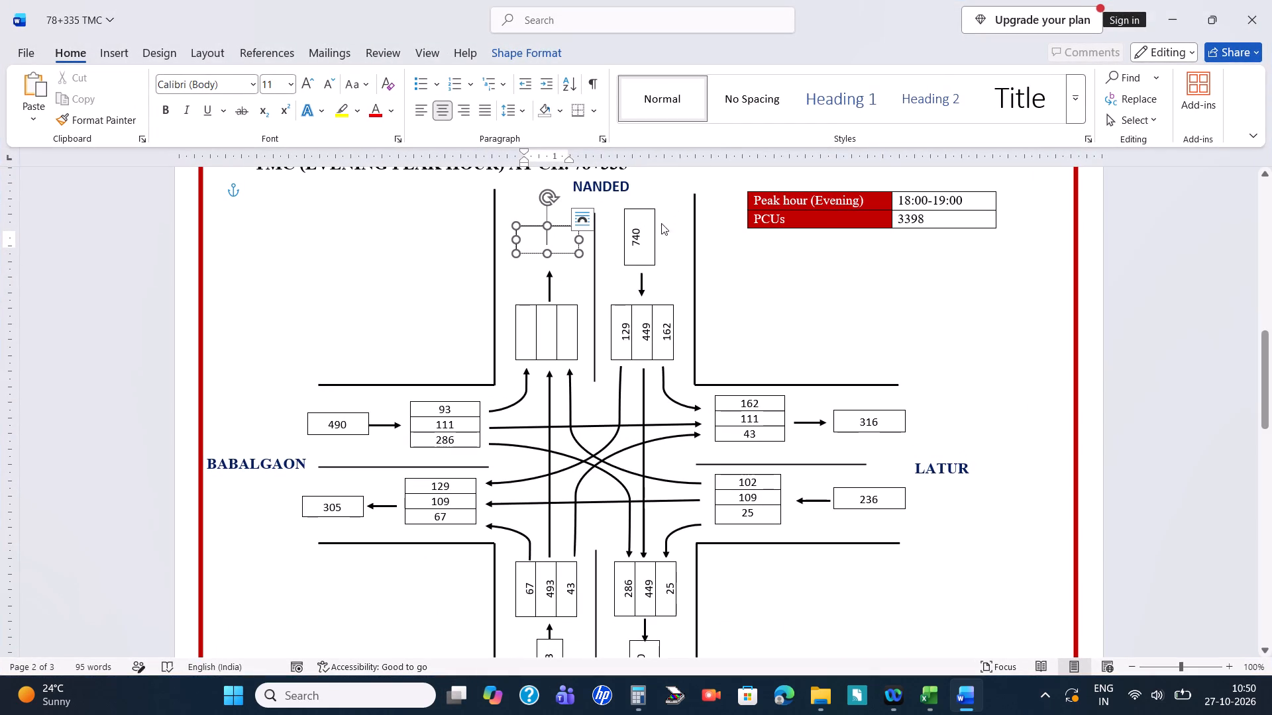
click(642, 228)
click(653, 233)
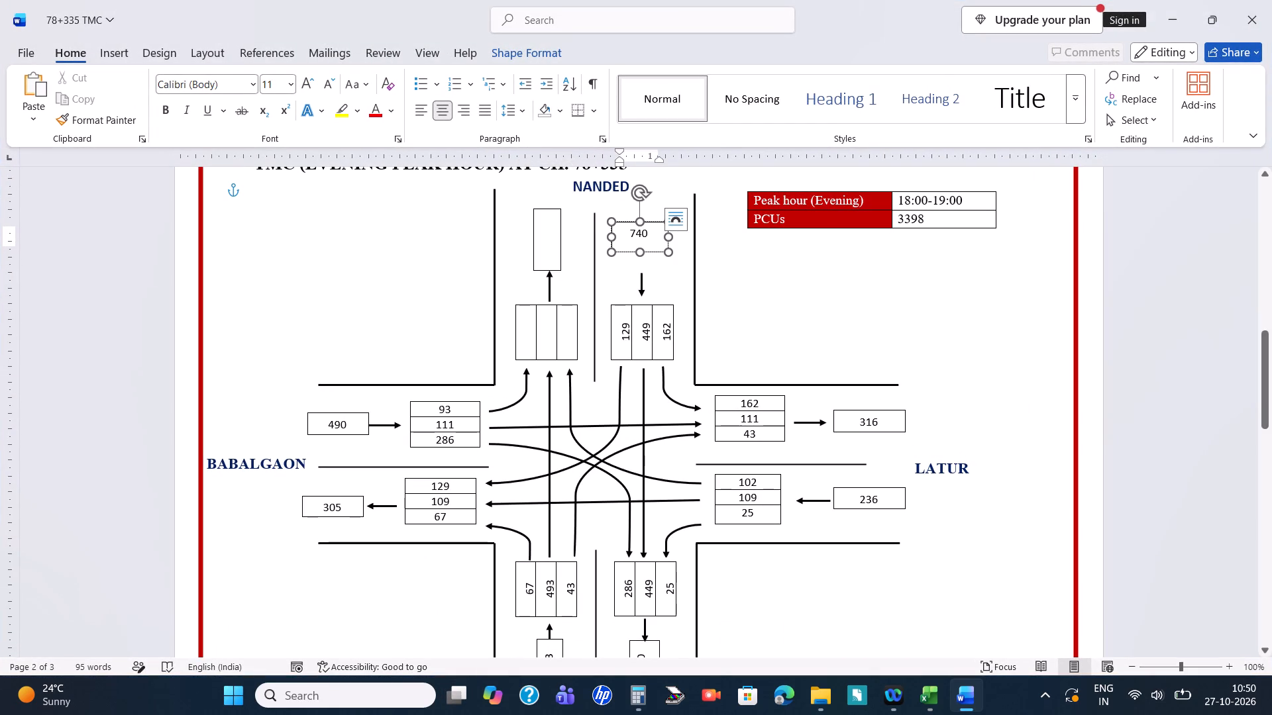
key(BackSpace)
key(BackSpace)
key(BackSpace)
Clear the three NANDED entering turning counts in the evening peak diagram.
click(629, 311)
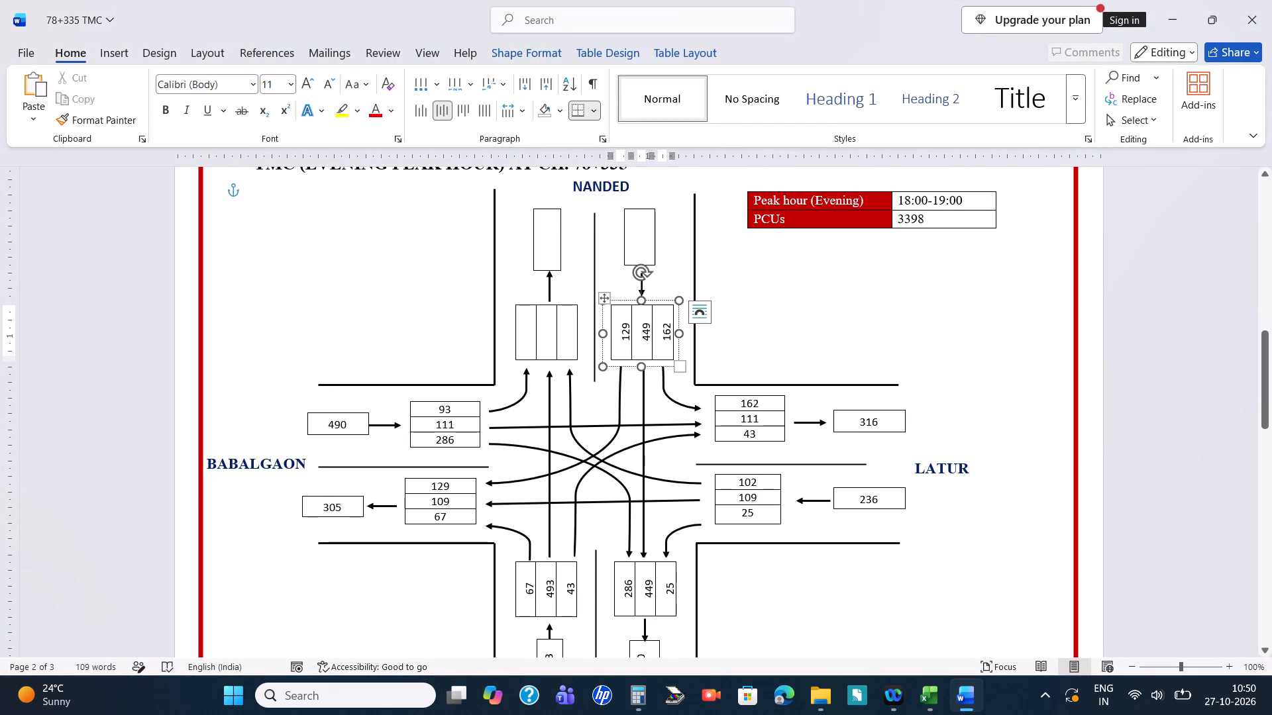
key(BackSpace)
key(BackSpace)
key(BackSpace)
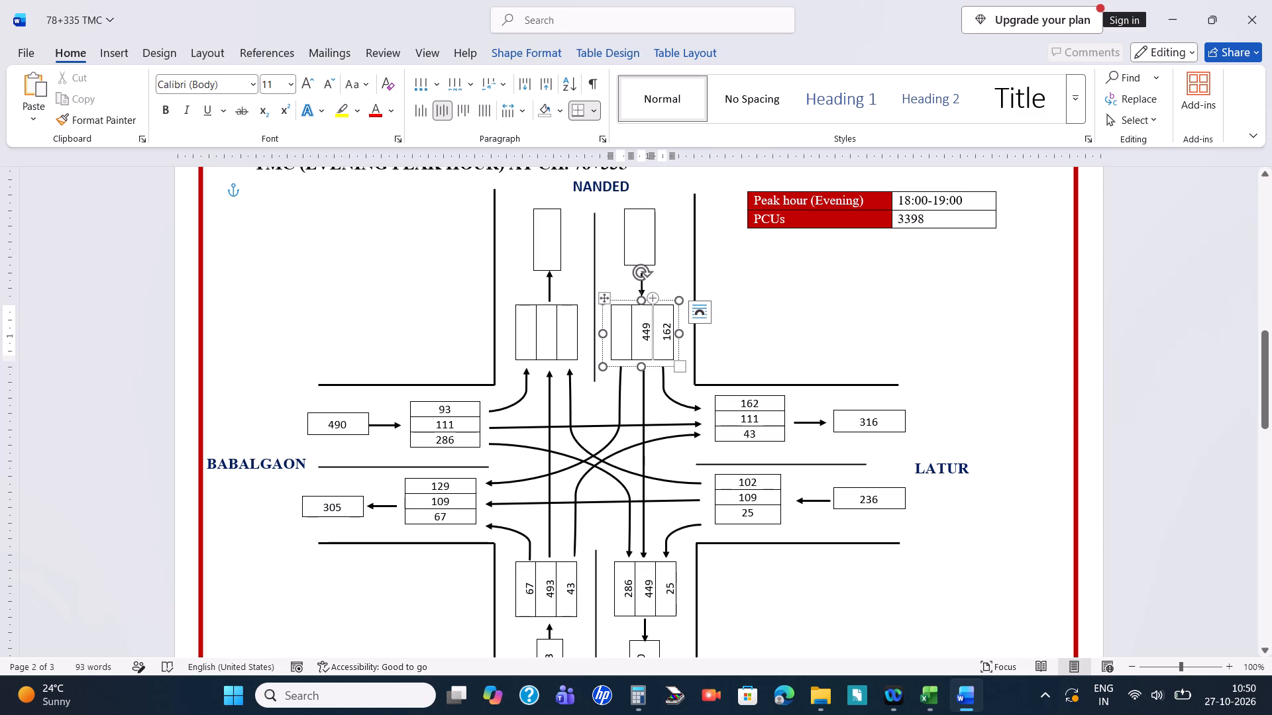
click(647, 315)
key(BackSpace)
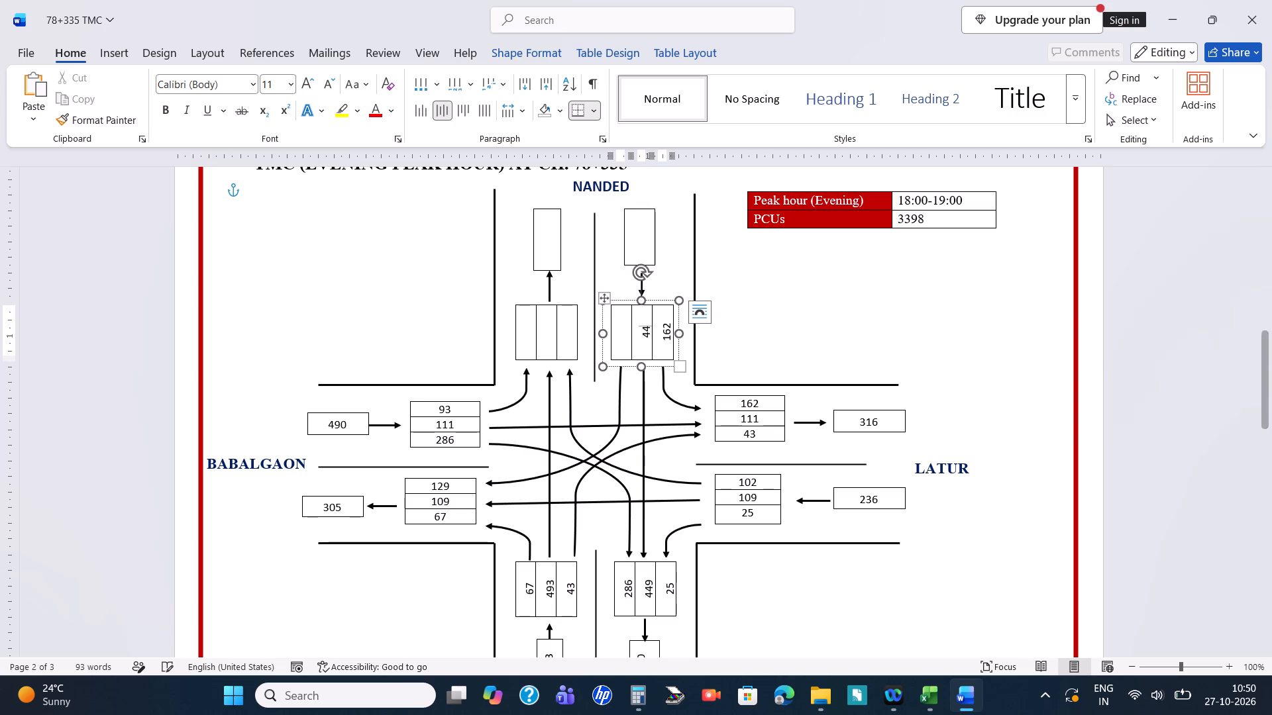
key(BackSpace)
key(BackSpace)
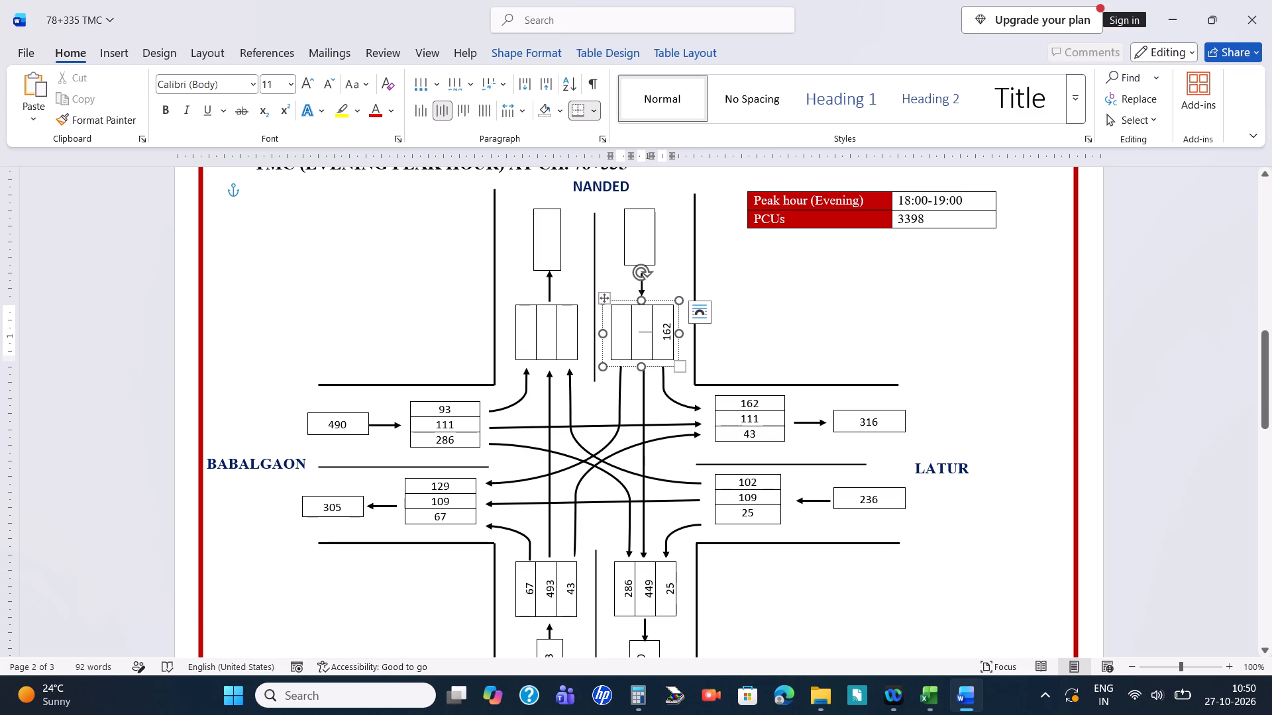
click(668, 310)
key(BackSpace)
key(BackSpace)
key(BackSpace)
Clear the three LATUR leaving counts in the evening peak diagram.
click(772, 403)
key(BackSpace)
key(BackSpace)
key(BackSpace)
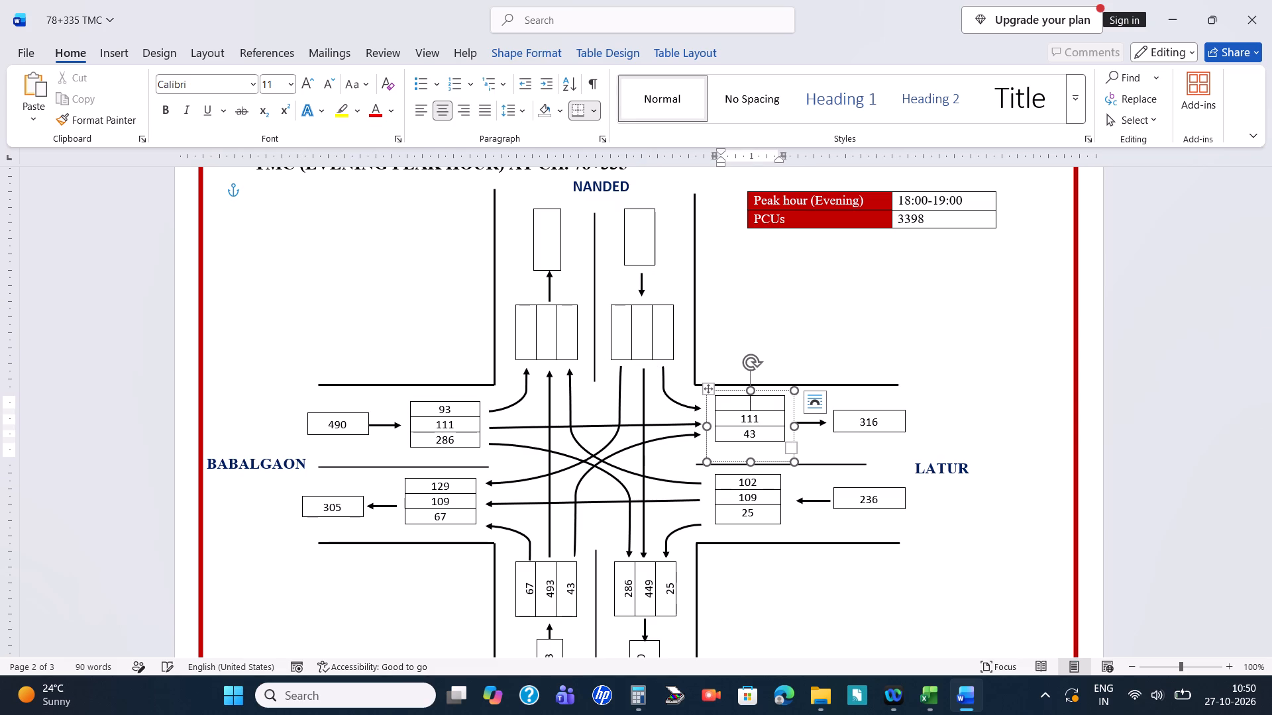
click(774, 415)
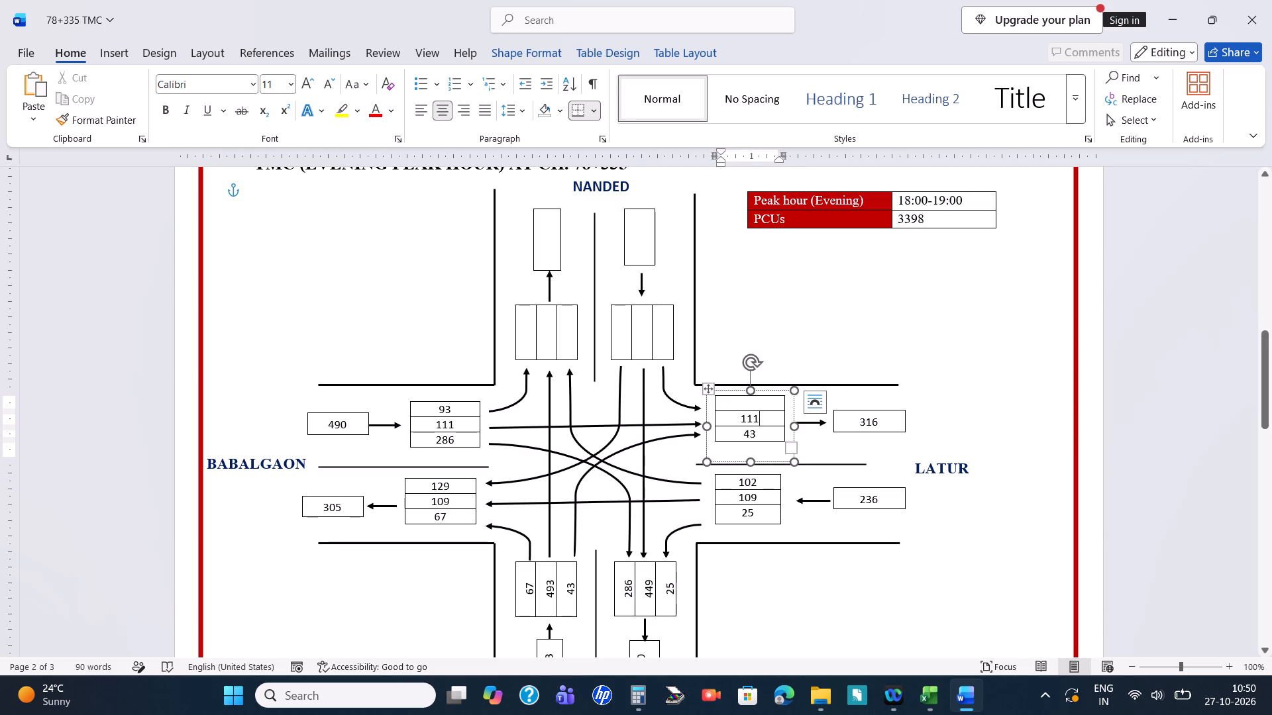
key(BackSpace)
key(BackSpace)
key(BackSpace)
click(775, 429)
key(BackSpace)
key(BackSpace)
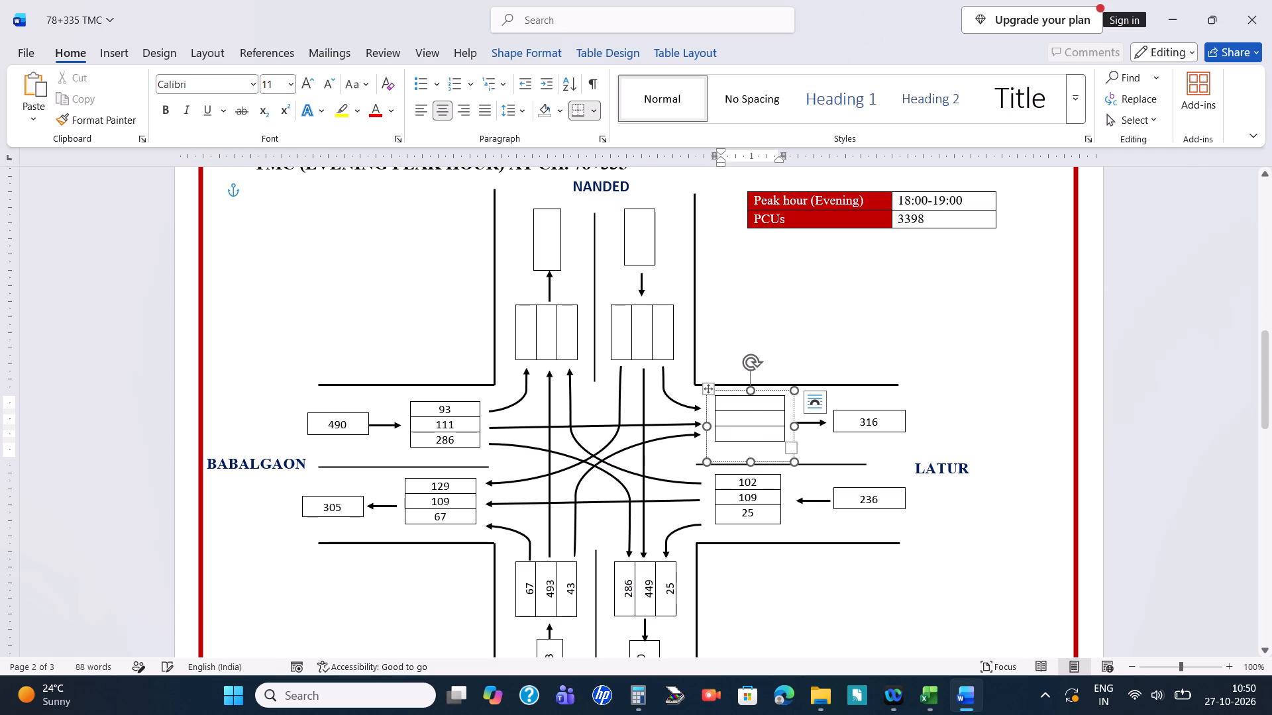
Clear the numbers in the LATUR leaving and entering total boxes of the evening peak diagram.
click(892, 422)
key(BackSpace)
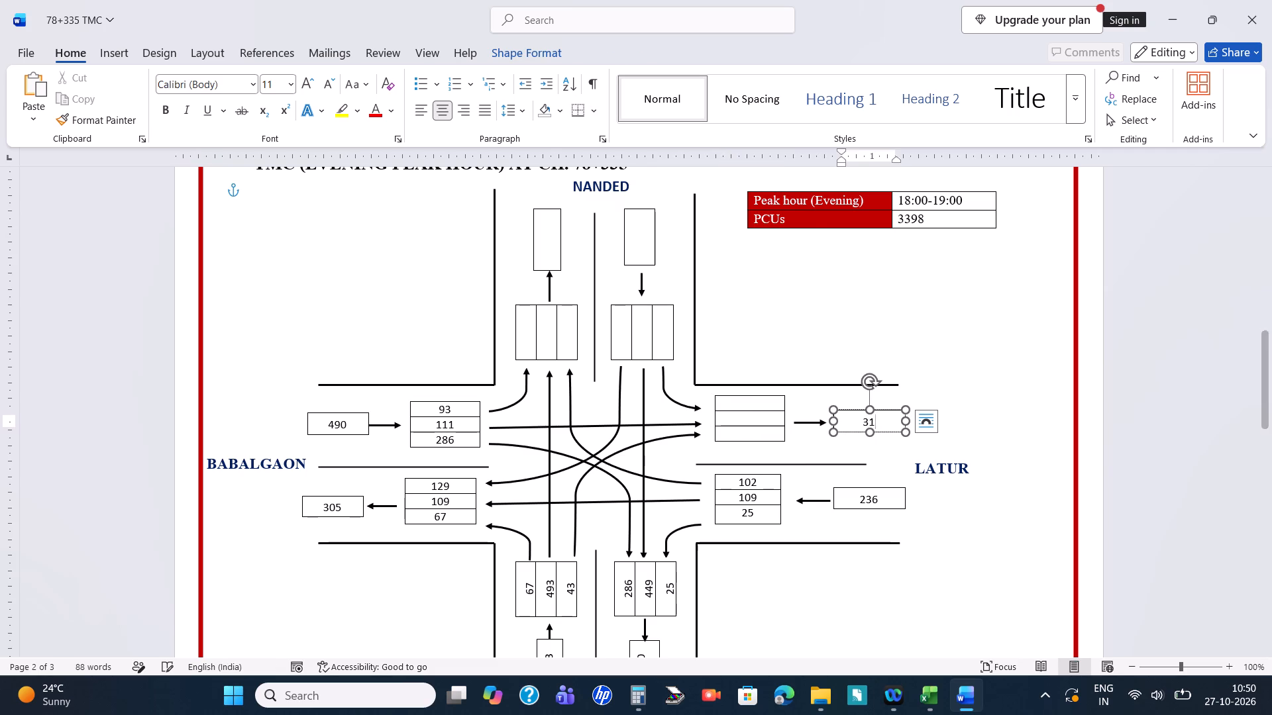
key(BackSpace)
key(BackSpace)
click(892, 495)
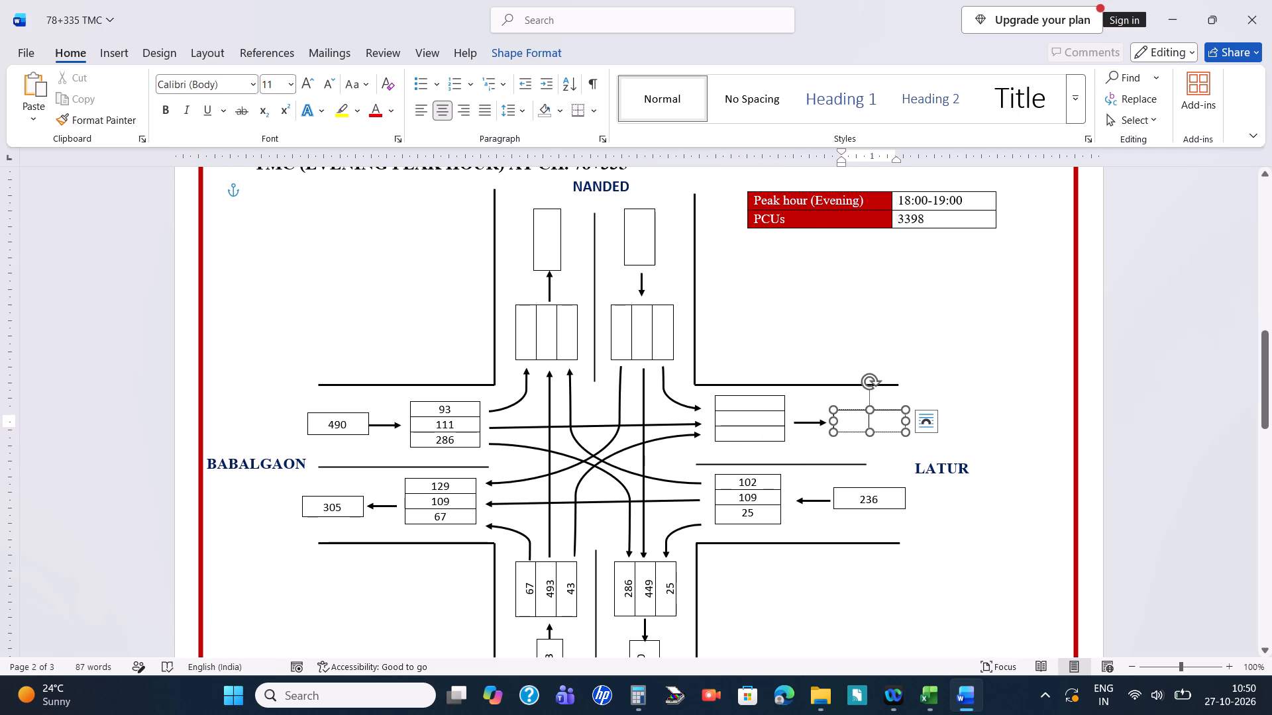
key(BackSpace)
key(BackSpace)
key(BackSpace)
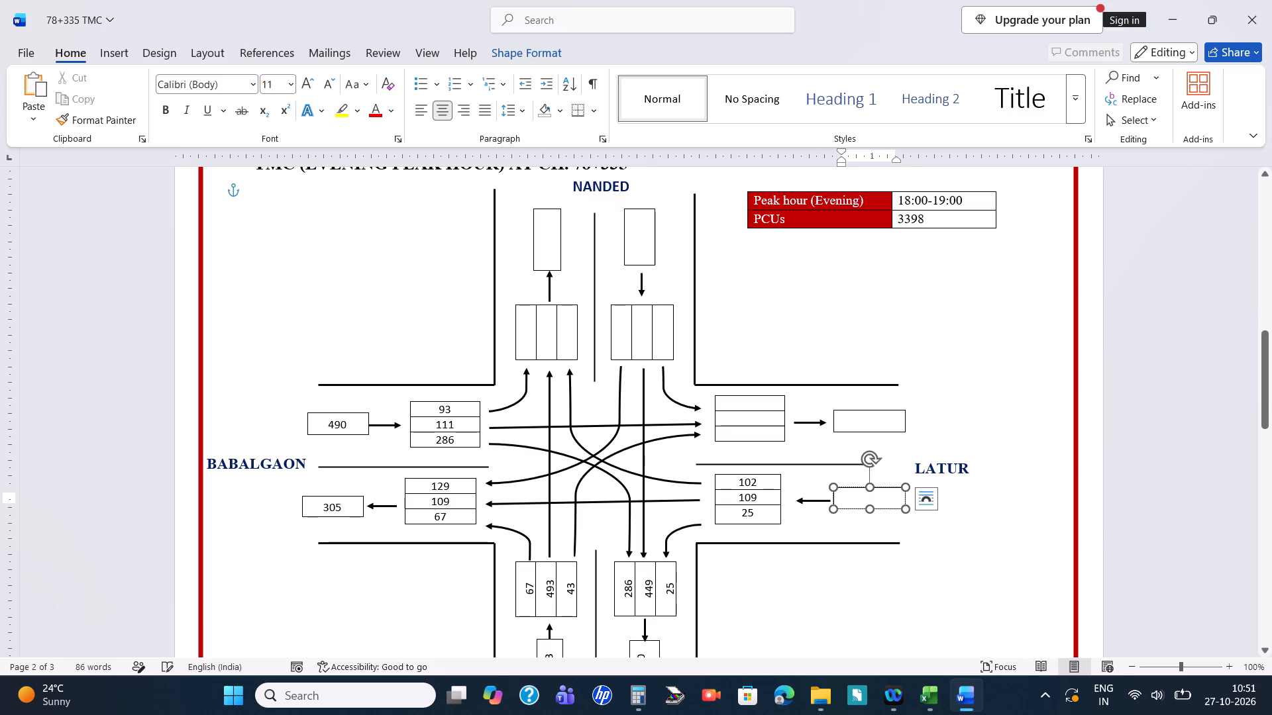
Clear the three LATUR entering turning counts in the evening peak diagram.
click(767, 485)
key(BackSpace)
key(BackSpace)
key(BackSpace)
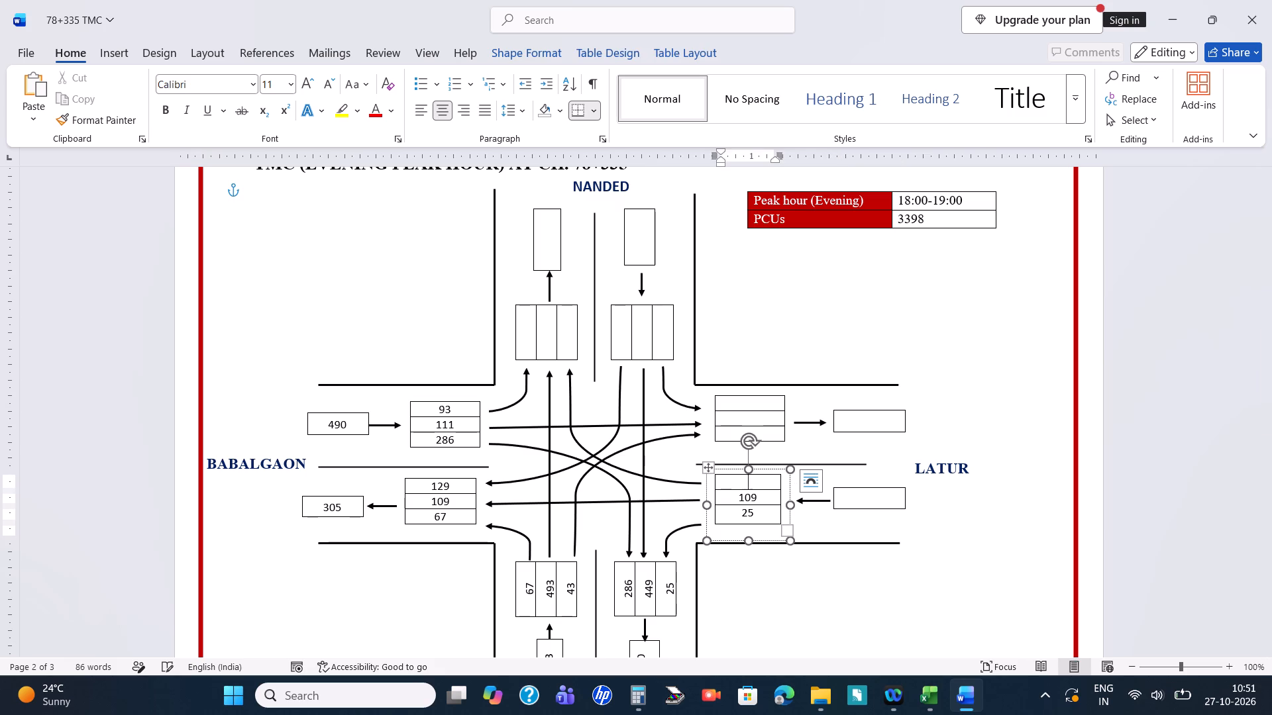
key(Down)
key(Right)
key(BackSpace)
key(BackSpace)
key(BackSpace)
key(Down)
key(Right)
key(BackSpace)
key(BackSpace)
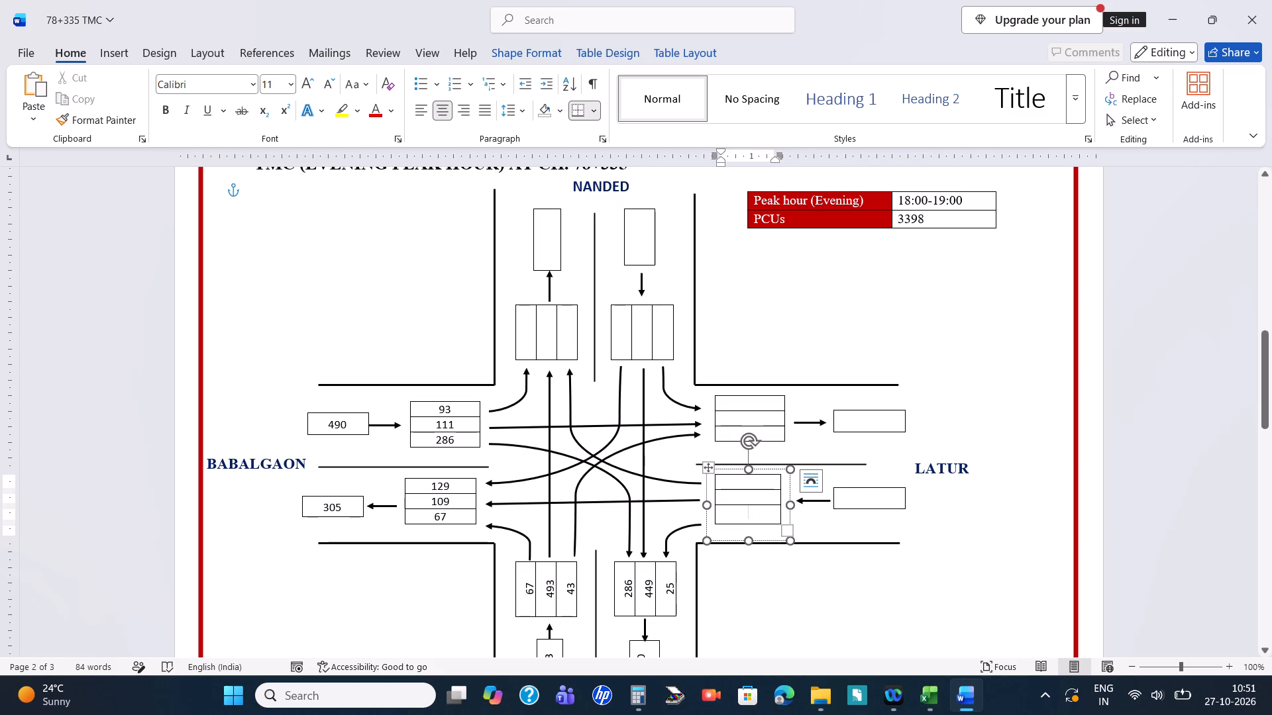
Clear the leaving total box on the arm opposite NANDED in the evening peak diagram.
click(639, 649)
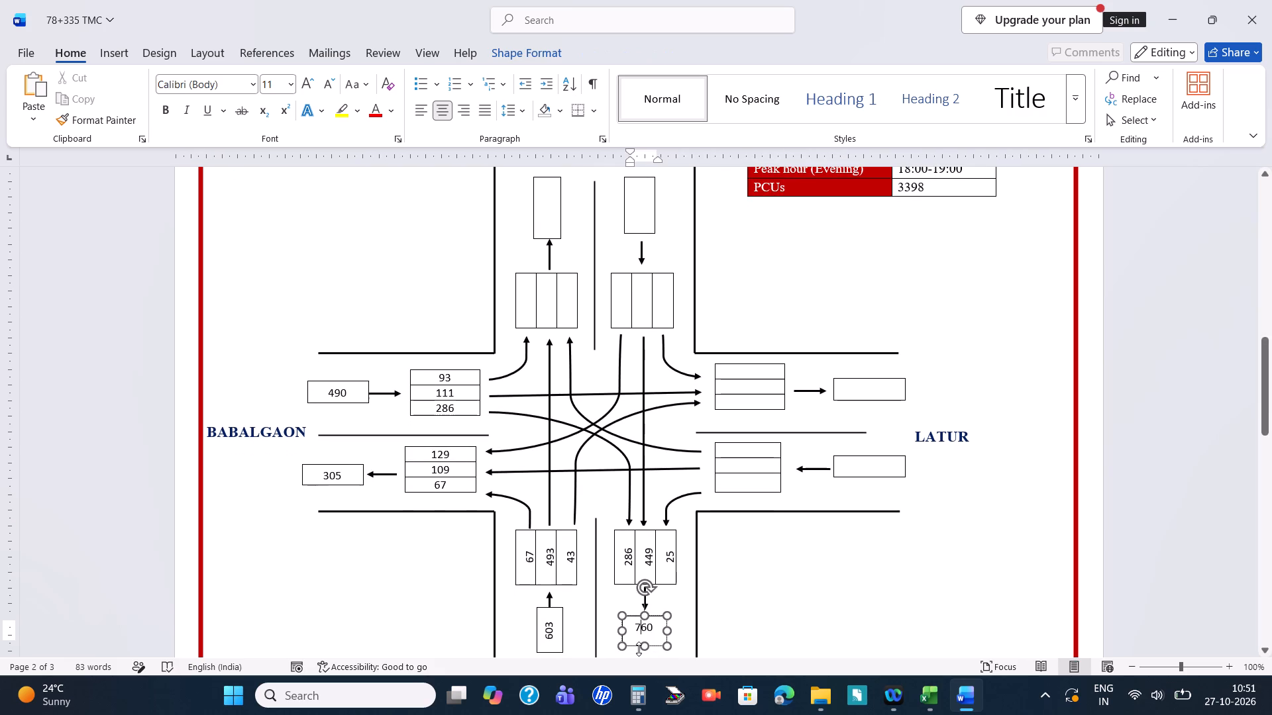
click(659, 632)
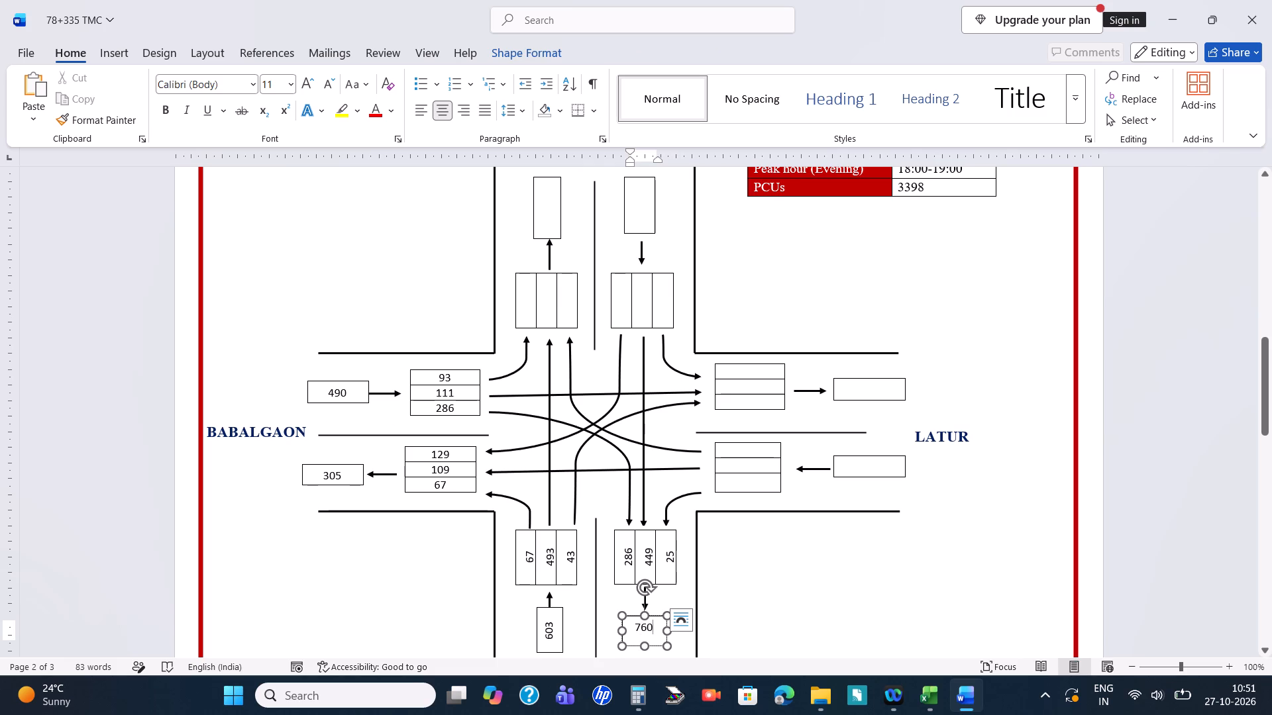
key(BackSpace)
key(BackSpace)
key(BackSpace)
Clear the three leaving counts on the arm opposite NANDED in the evening peak diagram.
click(628, 537)
key(BackSpace)
key(BackSpace)
key(BackSpace)
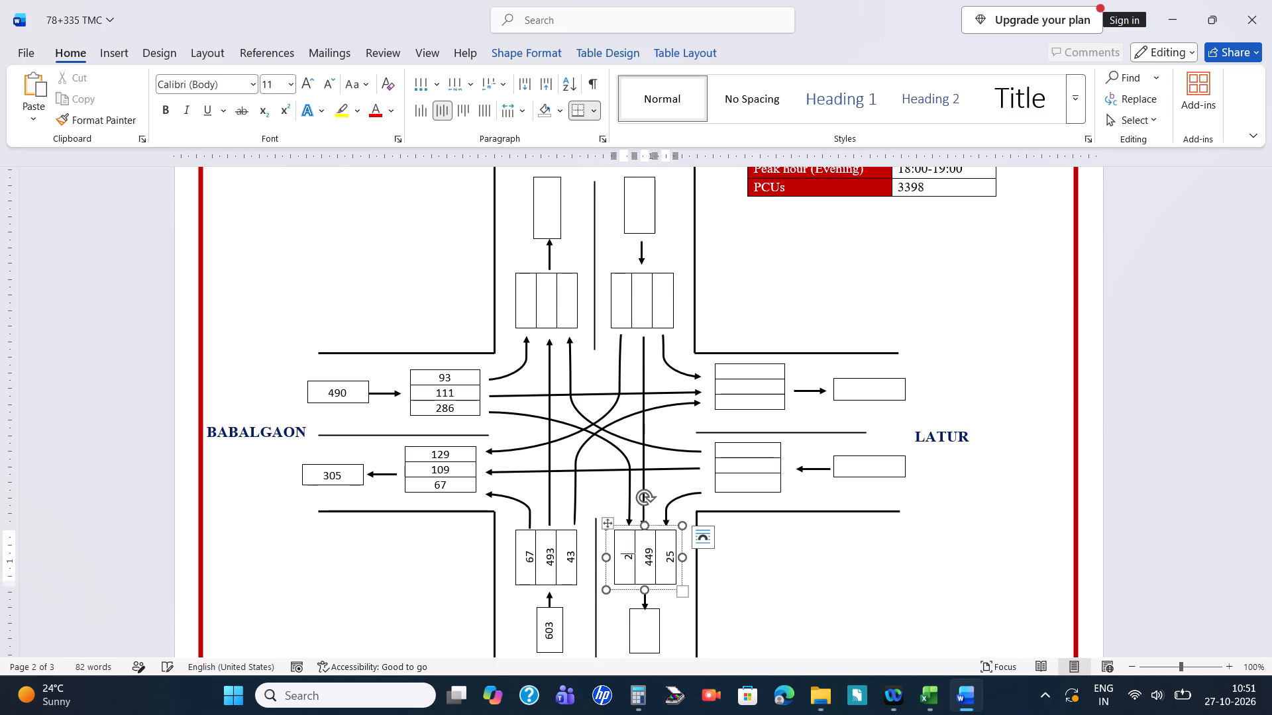
key(Right)
key(Up)
key(BackSpace)
key(BackSpace)
key(BackSpace)
key(Right)
key(Up)
key(BackSpace)
key(BackSpace)
Clear the entering total box on the arm opposite NANDED in the evening peak diagram.
click(548, 618)
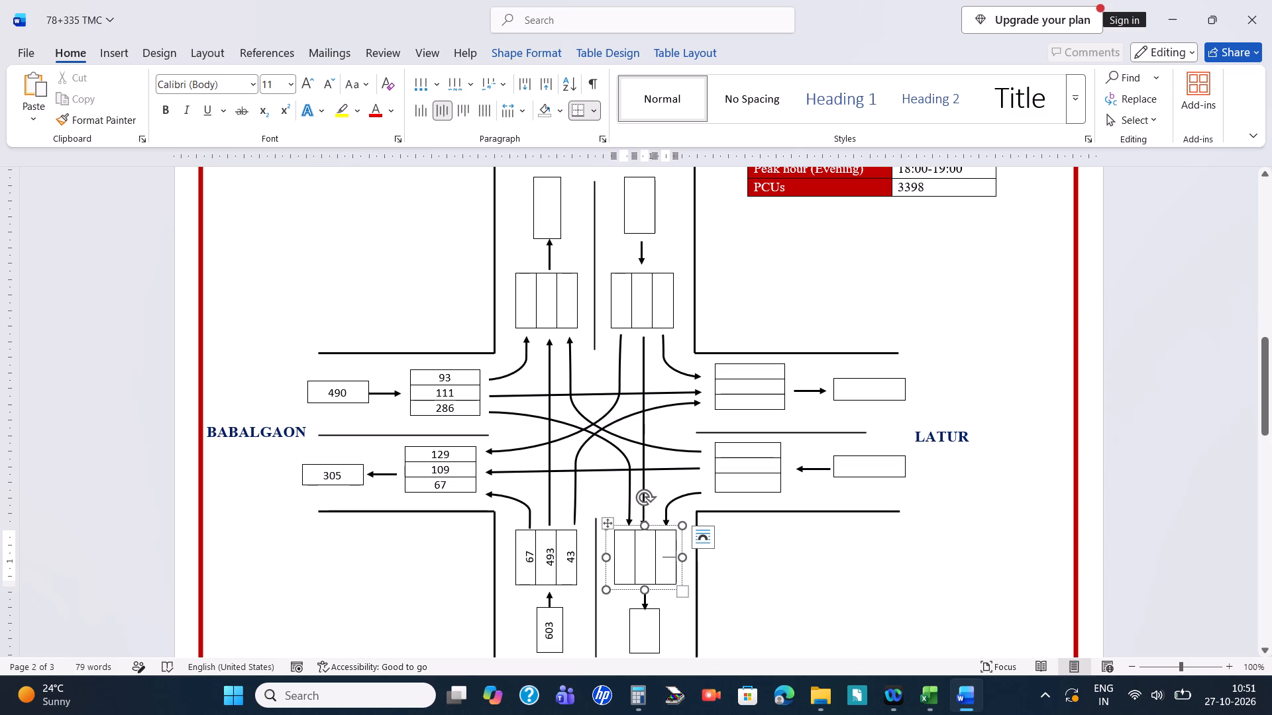
click(560, 625)
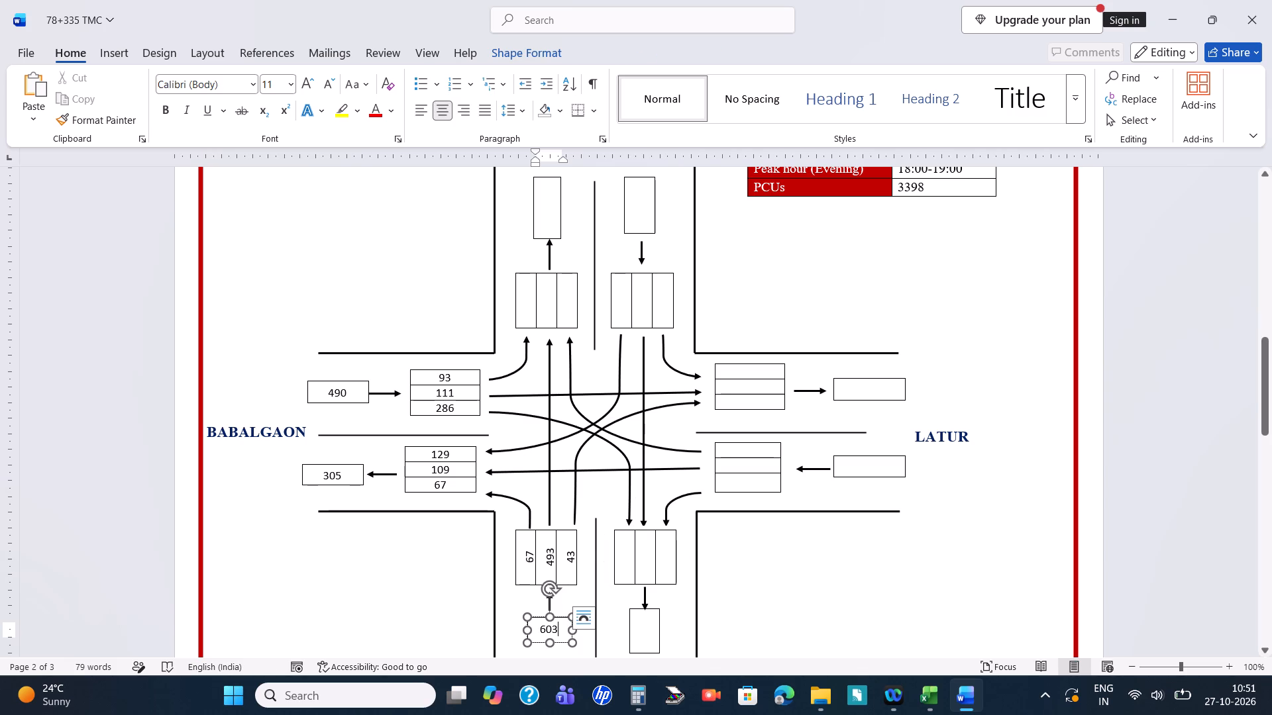
key(BackSpace)
key(BackSpace)
key(BackSpace)
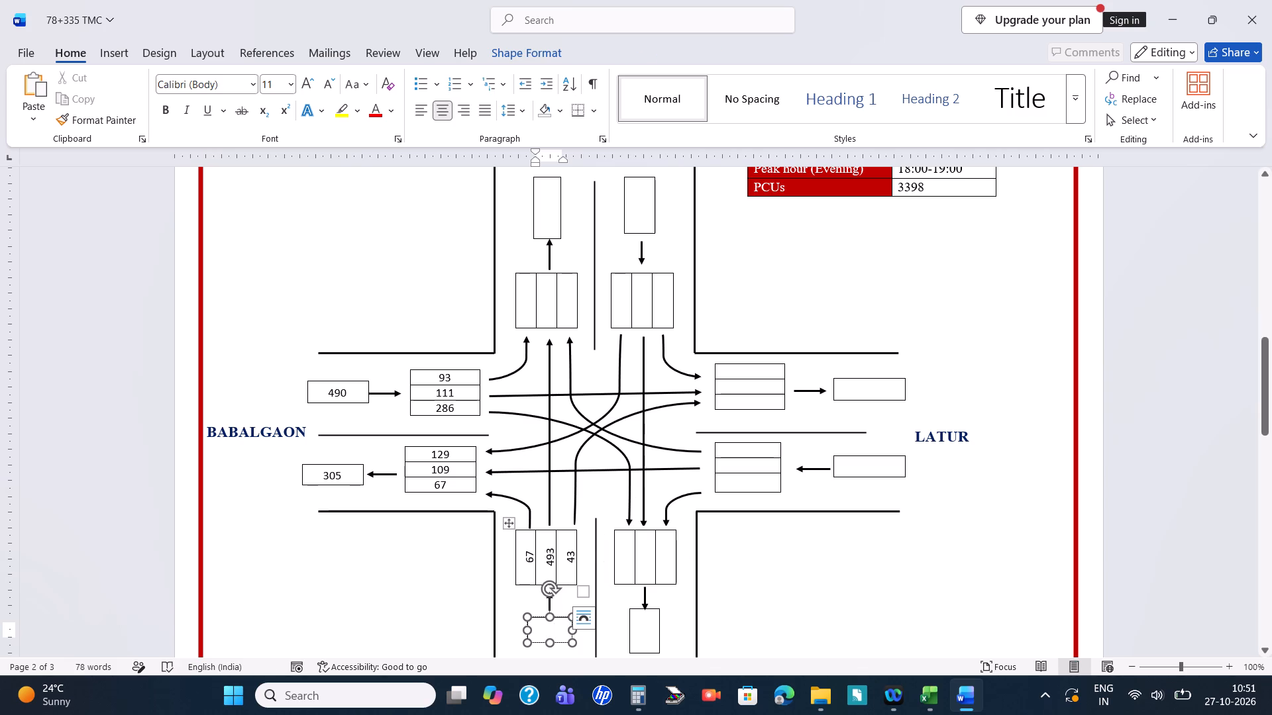
Clear the three entering turning counts on the AUSA arm, opposite NANDED, in the evening peak diagram.
click(531, 540)
key(BackSpace)
key(BackSpace)
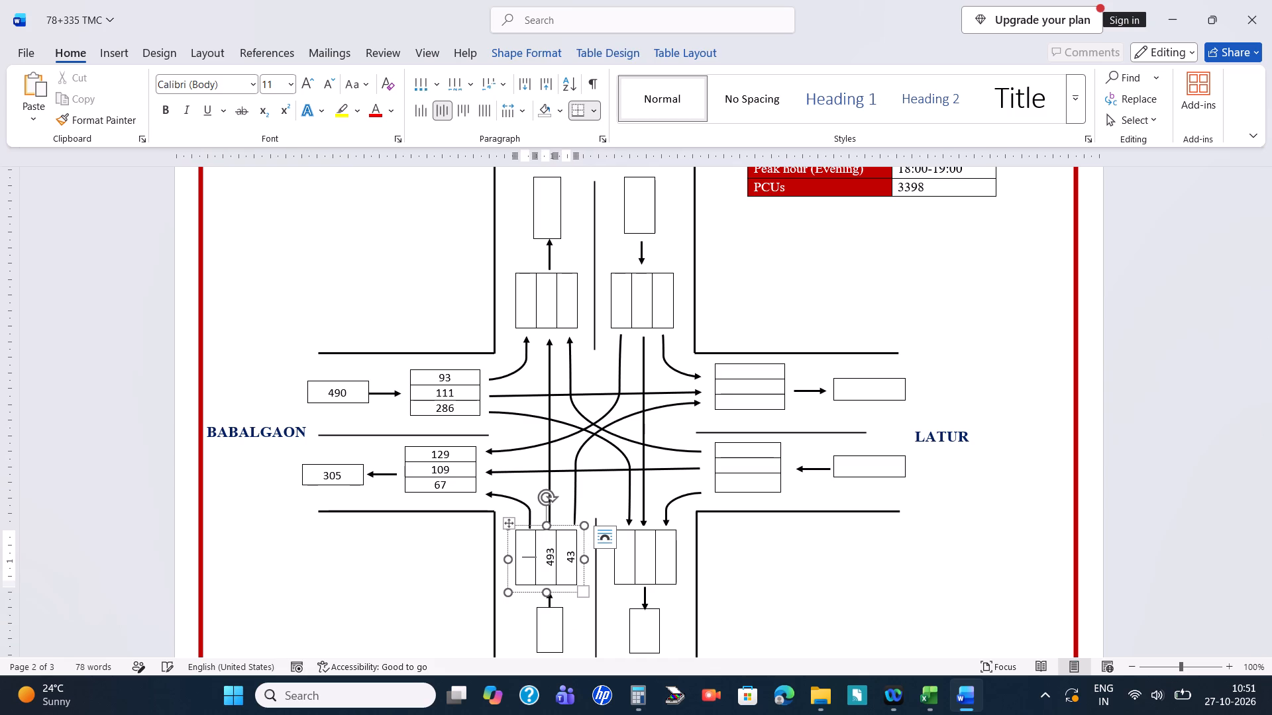
key(Right)
key(Up)
key(BackSpace)
key(BackSpace)
key(BackSpace)
key(Down)
key(Right)
key(Right)
key(Right)
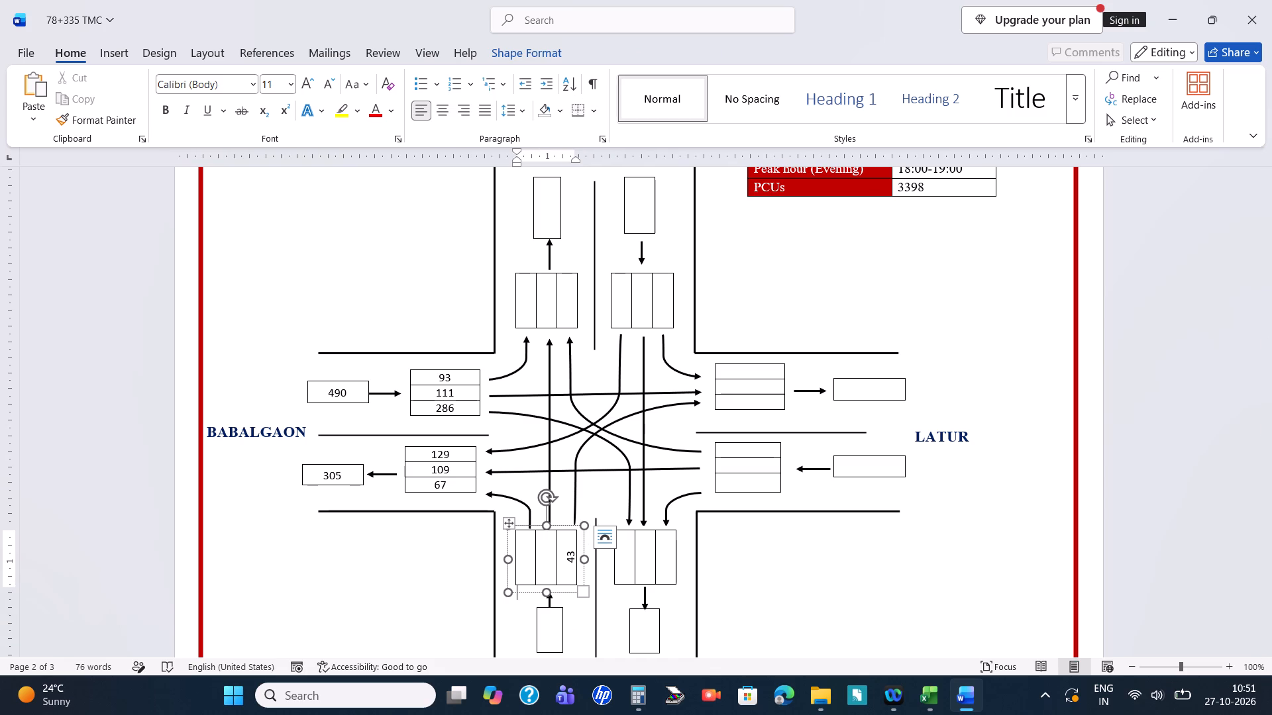
click(570, 549)
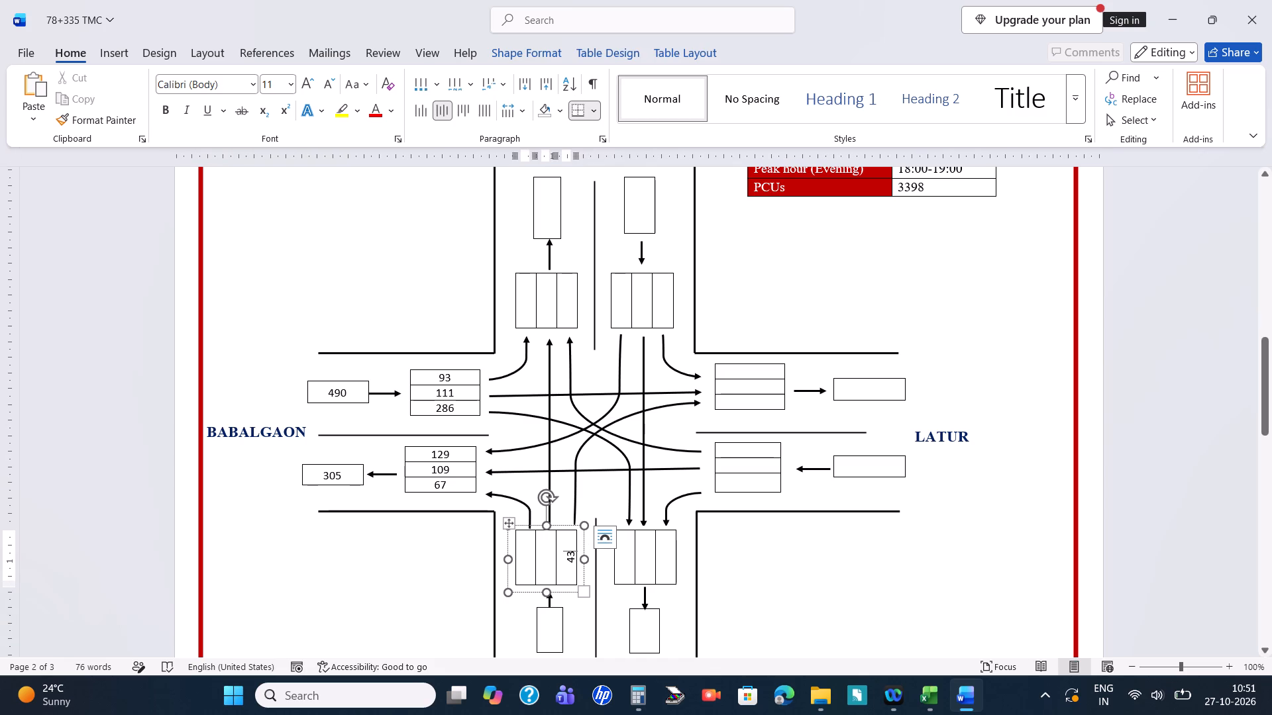
key(BackSpace)
key(BackSpace)
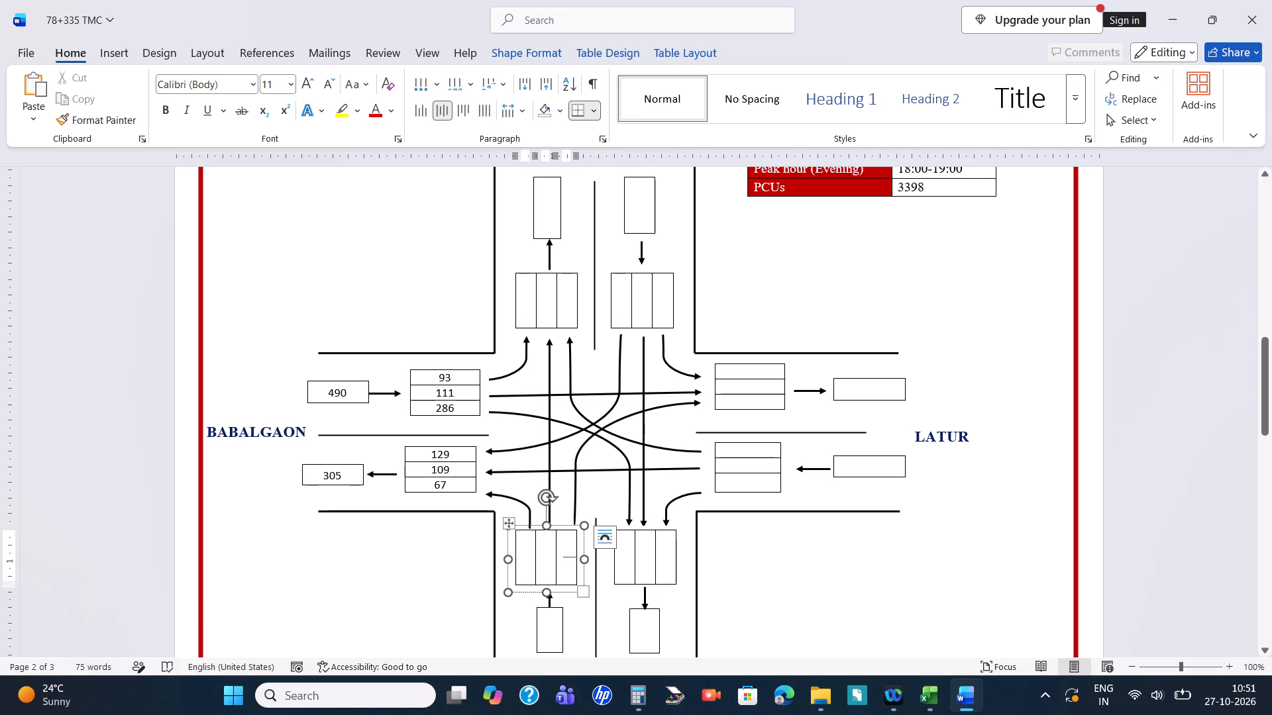
Clear the three BABALGAON leaving counts in the evening peak diagram.
click(457, 481)
key(BackSpace)
key(BackSpace)
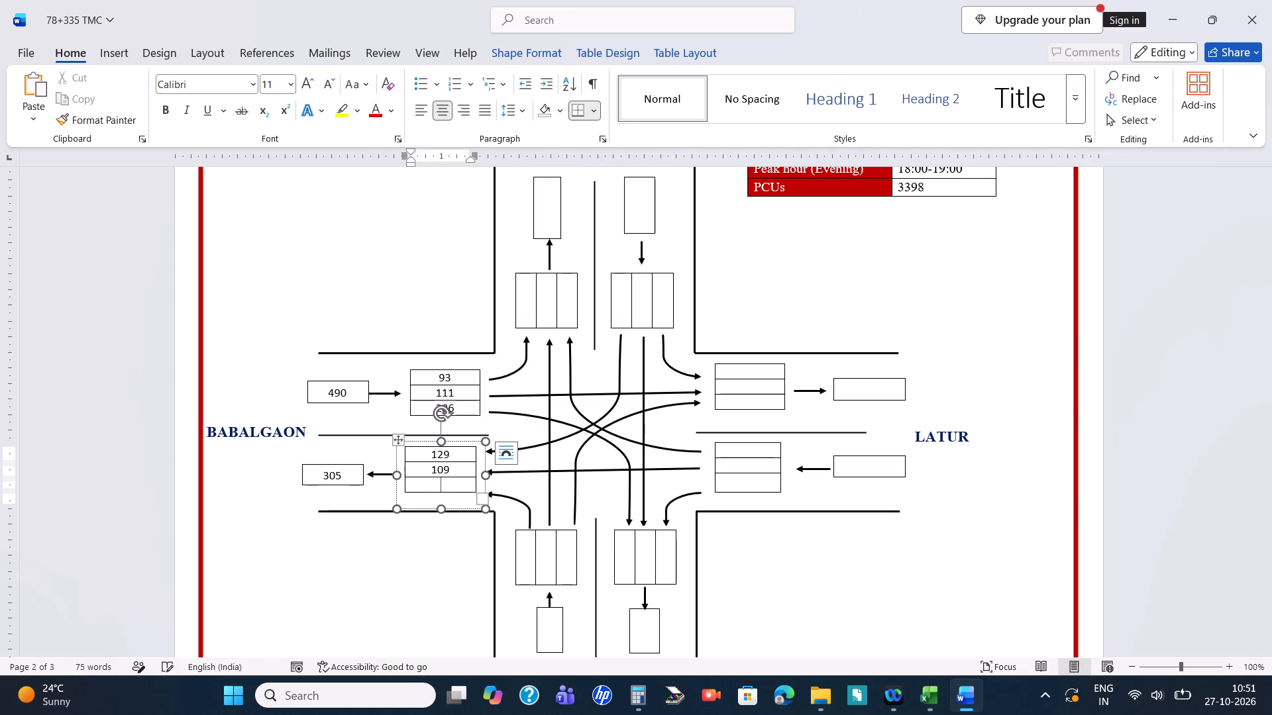
key(Up)
key(Right)
key(BackSpace)
key(BackSpace)
key(BackSpace)
key(Up)
key(Right)
key(BackSpace)
key(BackSpace)
key(BackSpace)
Clear the BABALGAON leaving and entering total boxes in the evening peak diagram.
click(353, 477)
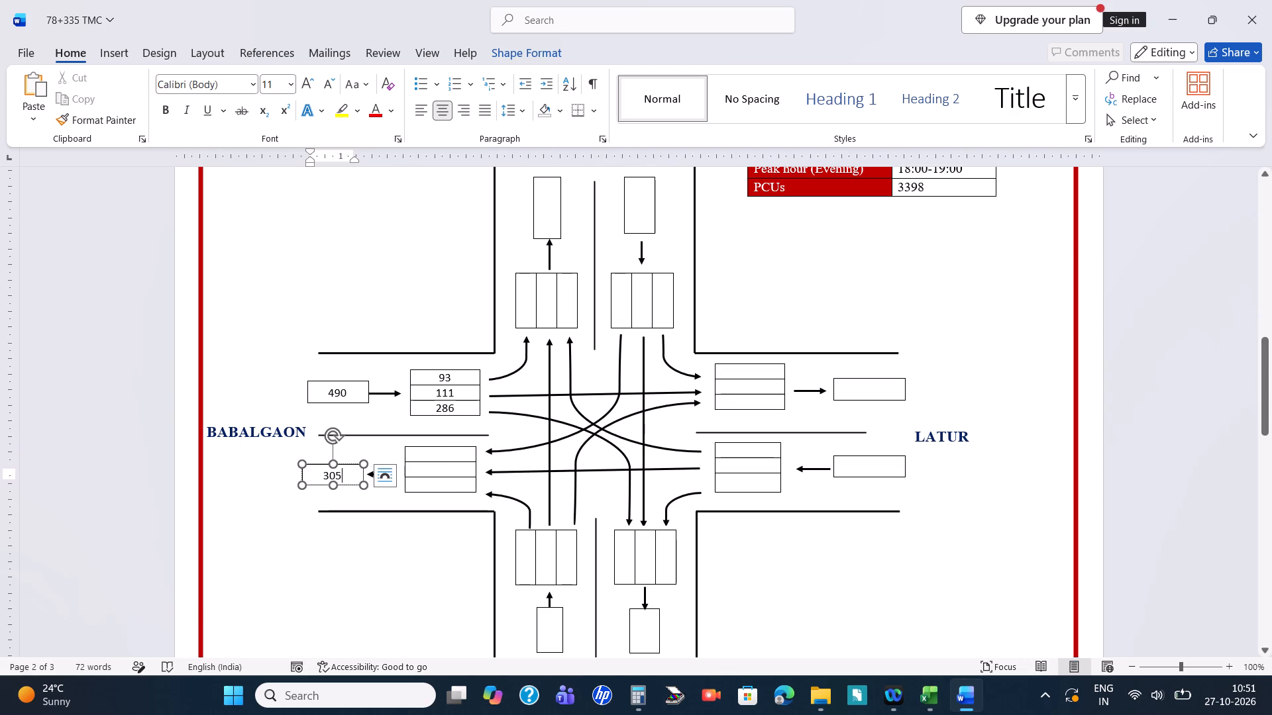
key(BackSpace)
key(BackSpace)
key(BackSpace)
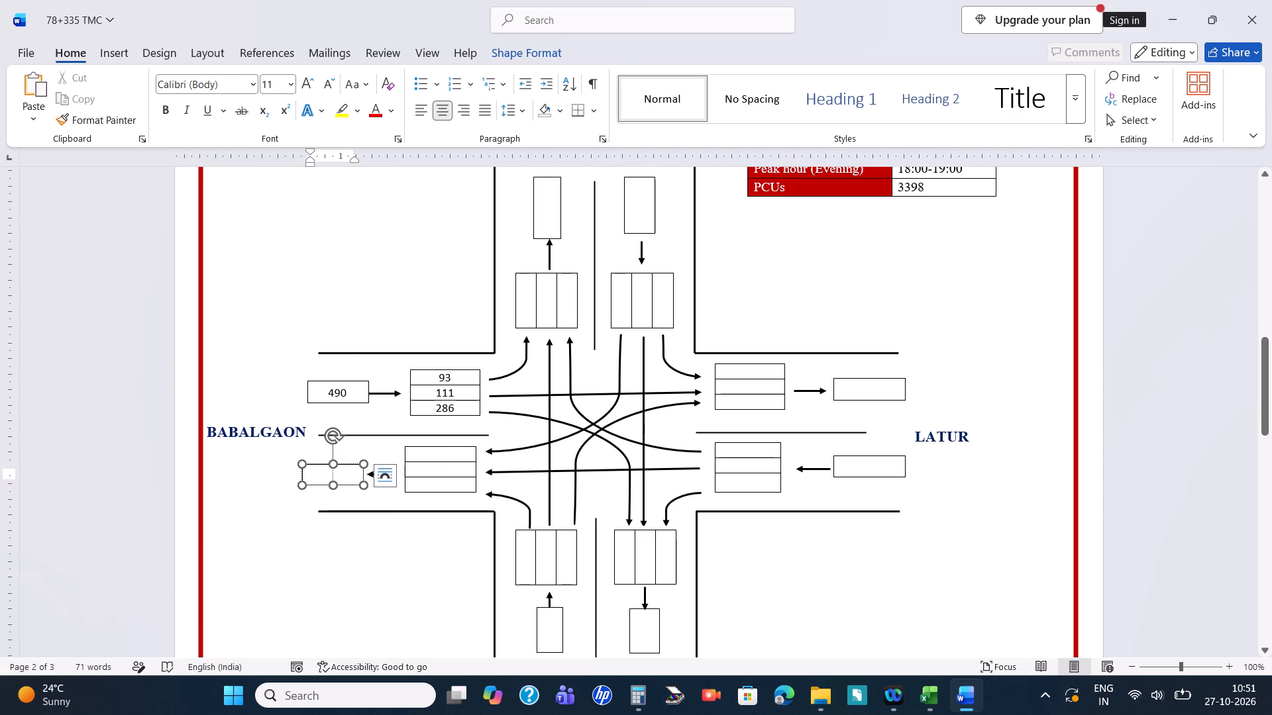
click(357, 388)
key(BackSpace)
key(BackSpace)
key(BackSpace)
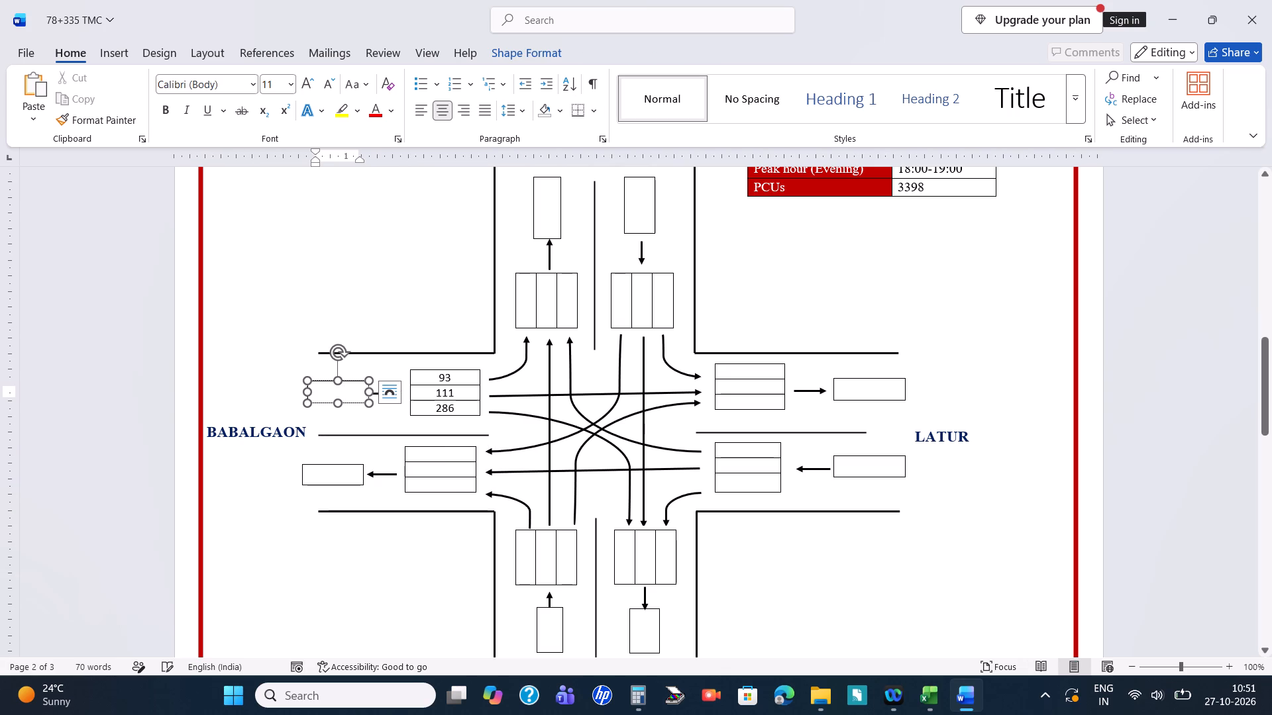
Clear the three BABALGAON entering turning counts in the evening peak diagram.
click(461, 373)
key(BackSpace)
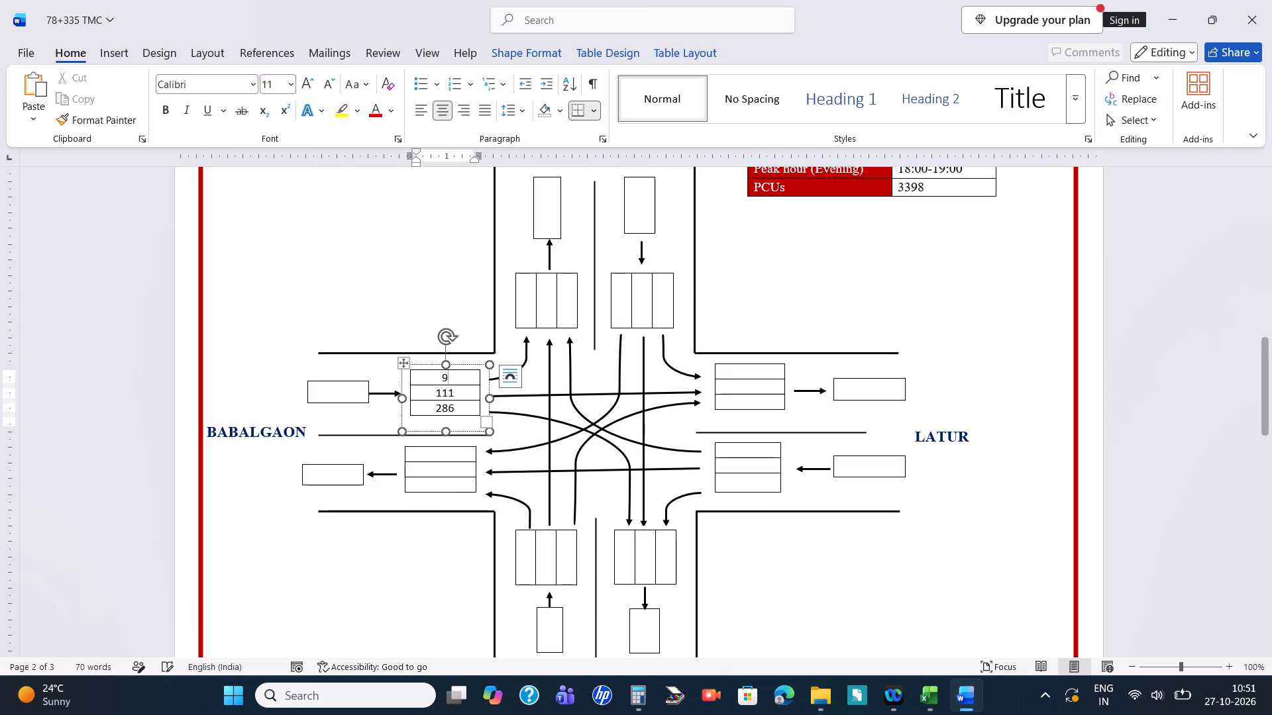
key(BackSpace)
key(Down)
key(Right)
key(BackSpace)
key(BackSpace)
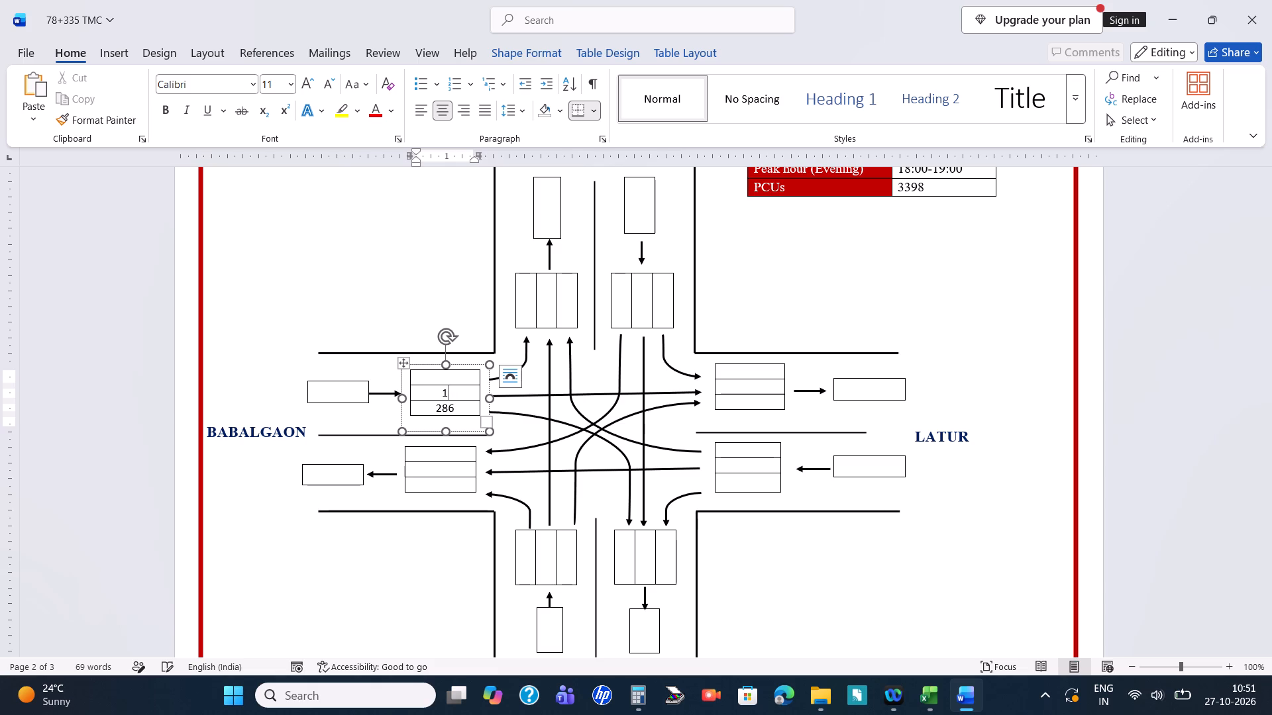
key(BackSpace)
key(Down)
key(Right)
key(BackSpace)
key(BackSpace)
key(BackSpace)
Save the 78+335 TMC document.
key(ctrl+s)
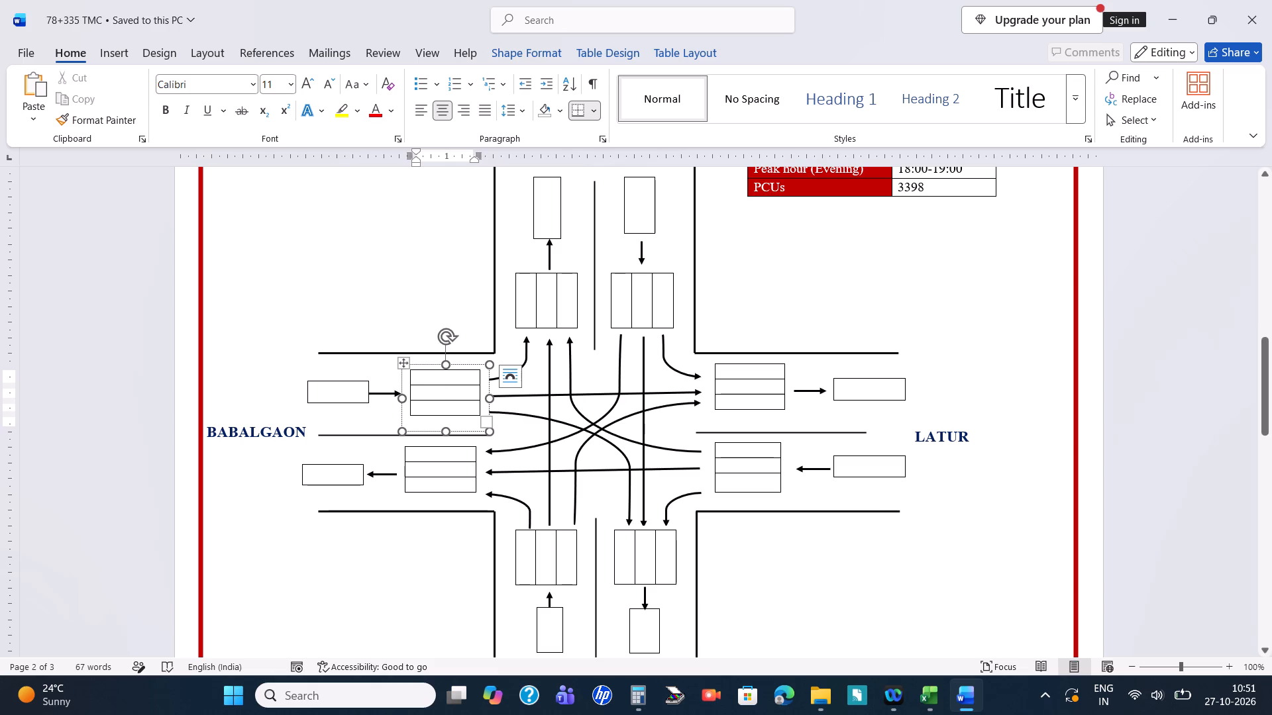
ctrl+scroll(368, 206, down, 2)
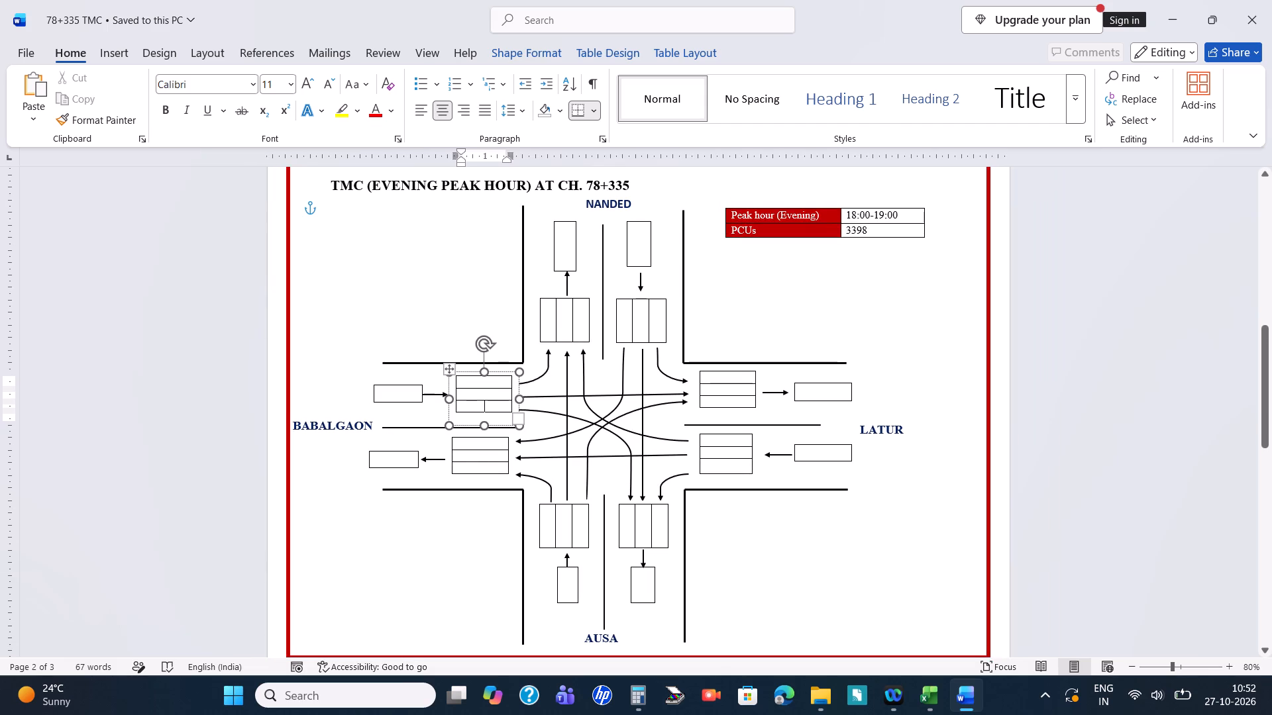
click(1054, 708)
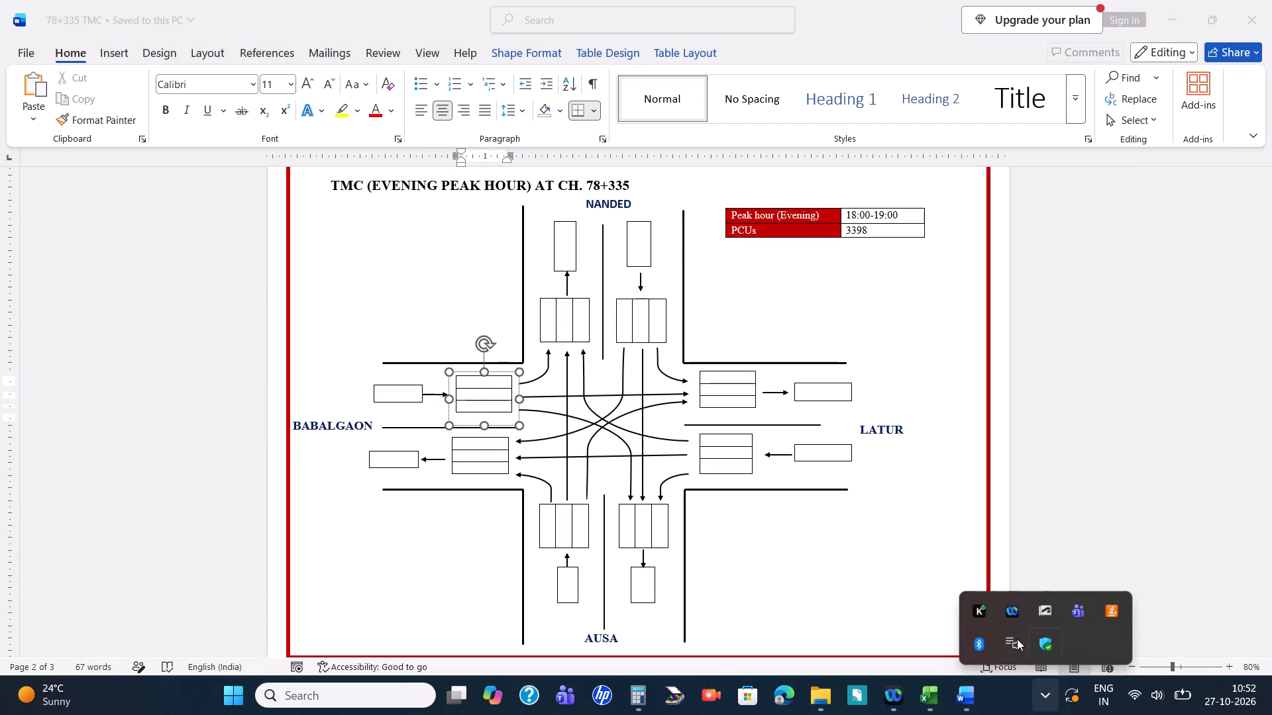